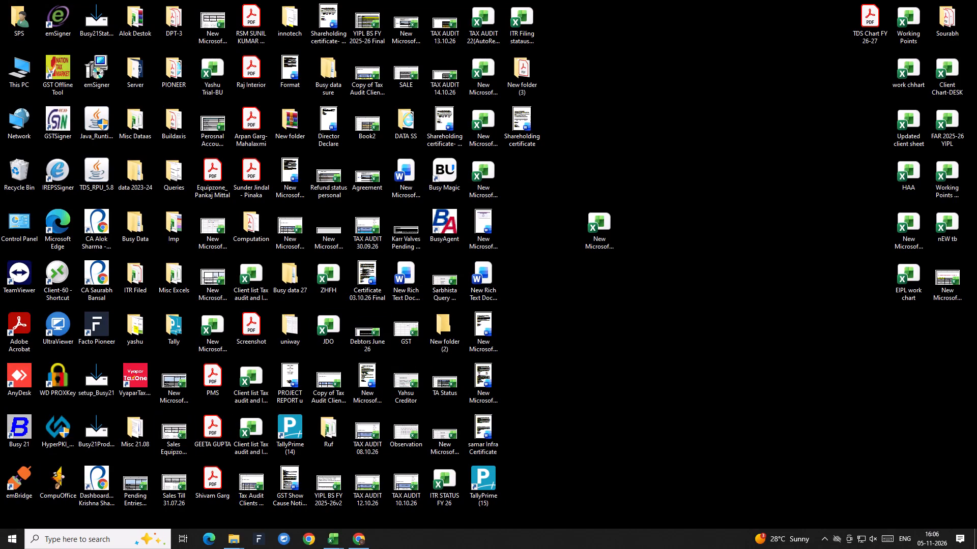
Switch to the Client List fy 26-27 workbook in Excel to view its Client Status sheet.
{"action": "left_click", "coordinate": [337, 536]}
{"action": "left_click", "coordinate": [378, 499]}
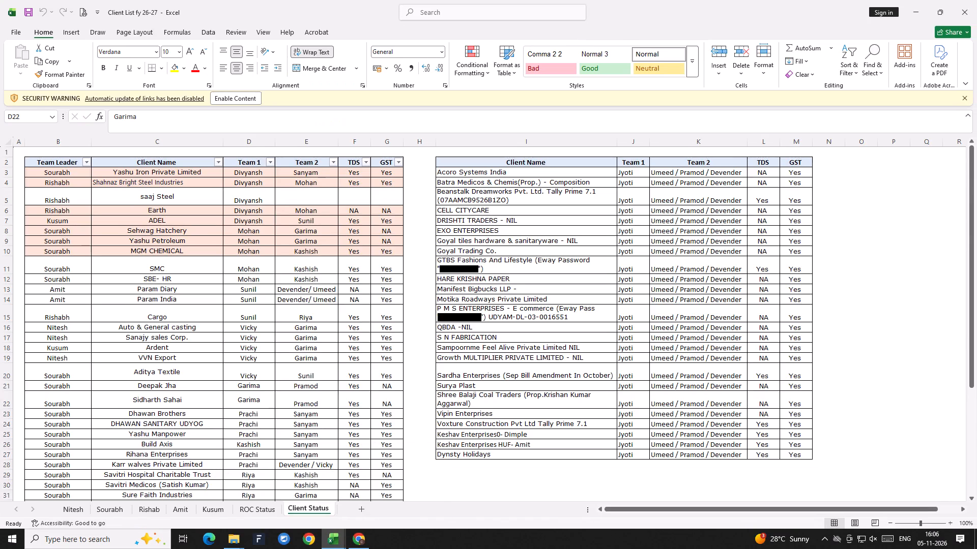
Return to the desktop, open the Google Drive folder on network share f, and maximize its window.
{"action": "key", "text": "super+d"}
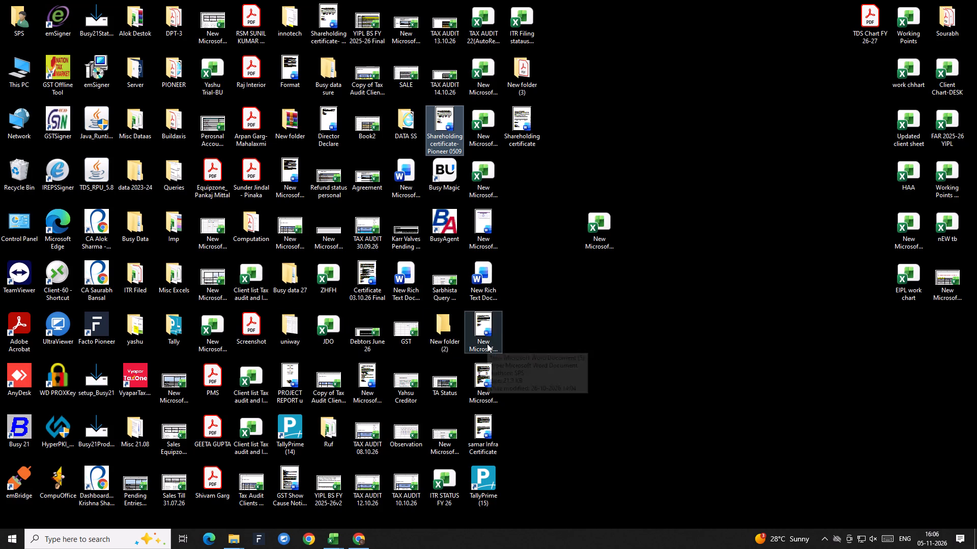
{"action": "key", "text": "super+r"}
{"action": "key", "text": "Return"}
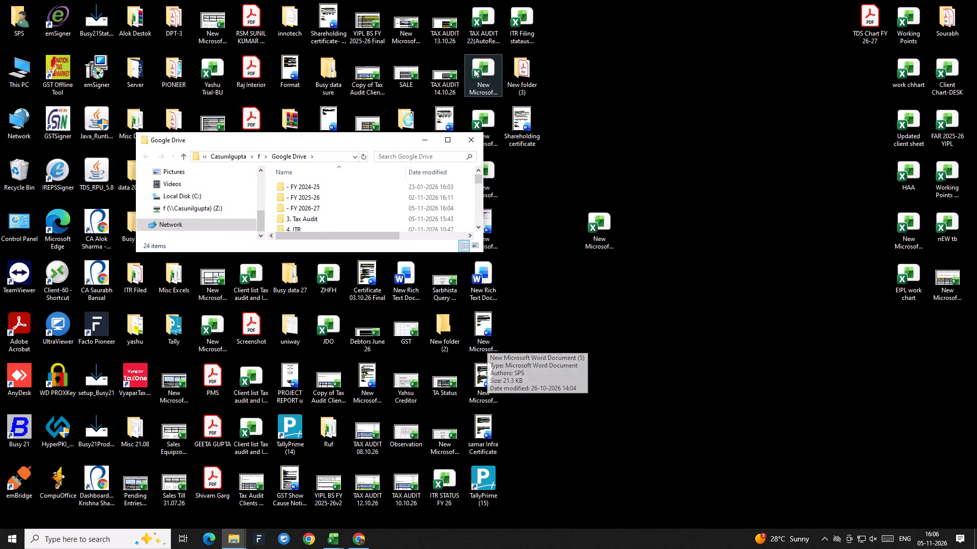
{"action": "left_click", "coordinate": [457, 139]}
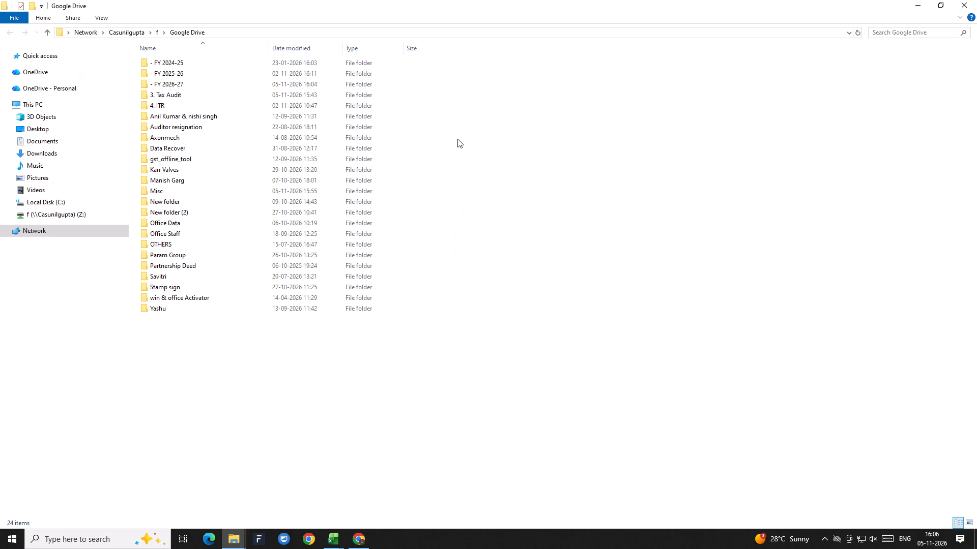
Look through the upper entries of the Google Drive folder list, from - FY 2024-25 down to Data Recover, for the folder needed.
{"action": "key", "text": "Down"}
{"action": "key", "text": "Down"}
{"action": "key", "text": "Down"}
{"action": "key", "text": "Down"}
{"action": "key", "text": "Down"}
{"action": "key", "text": "Down"}
{"action": "key", "text": "Down"}
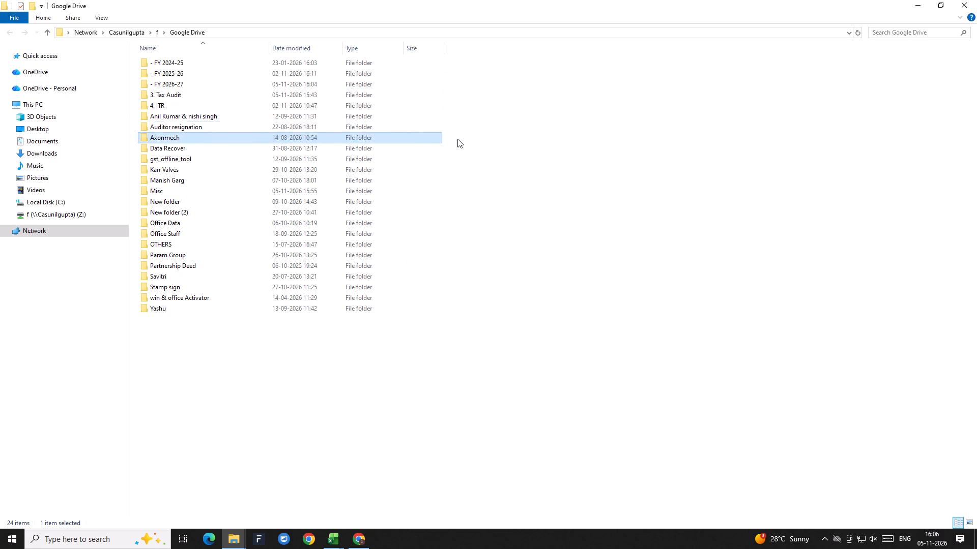
{"action": "key", "text": "Down"}
{"action": "key", "text": "Up"}
{"action": "key", "text": "Up"}
{"action": "key", "text": "Up"}
{"action": "key", "text": "Up"}
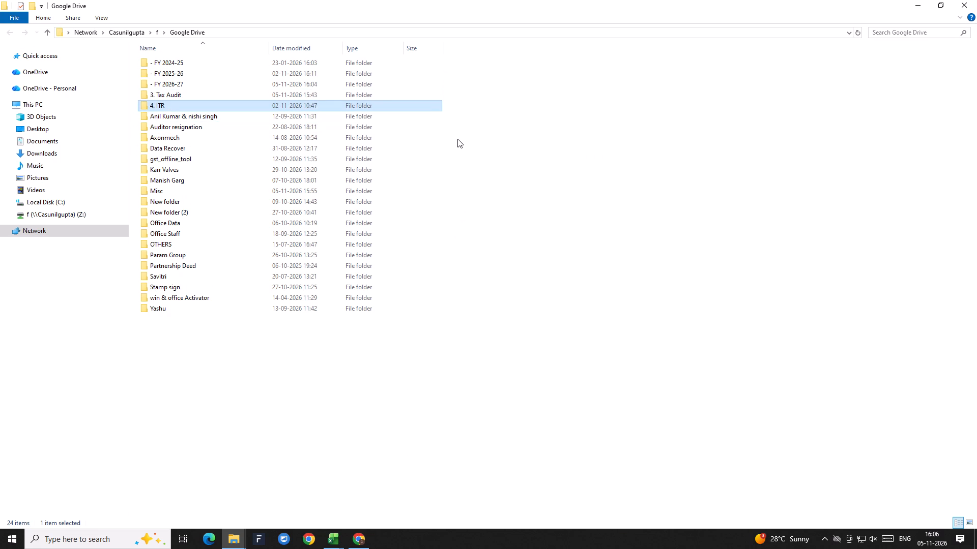
{"action": "key", "text": "Up"}
{"action": "key", "text": "Up"}
{"action": "key", "text": "Up"}
{"action": "key", "text": "Up"}
{"action": "key", "text": "Up"}
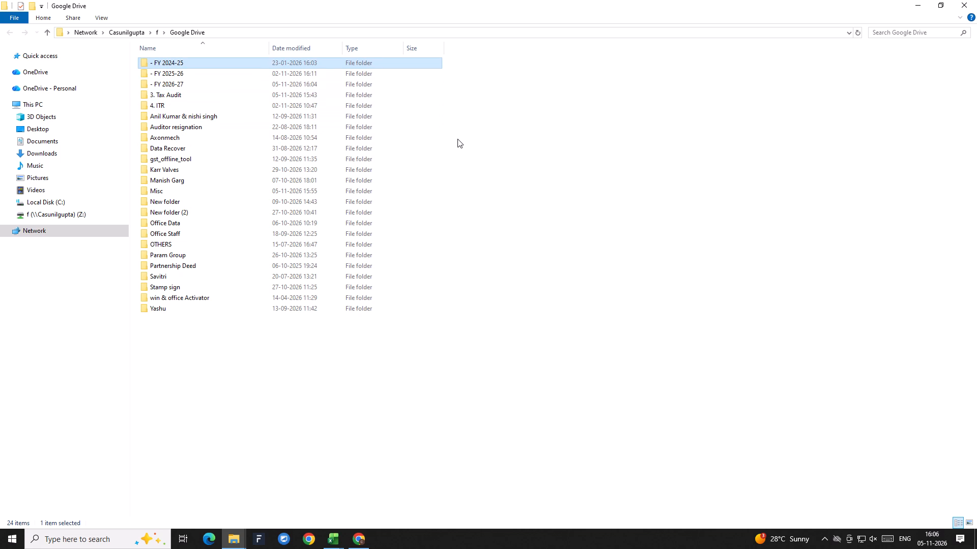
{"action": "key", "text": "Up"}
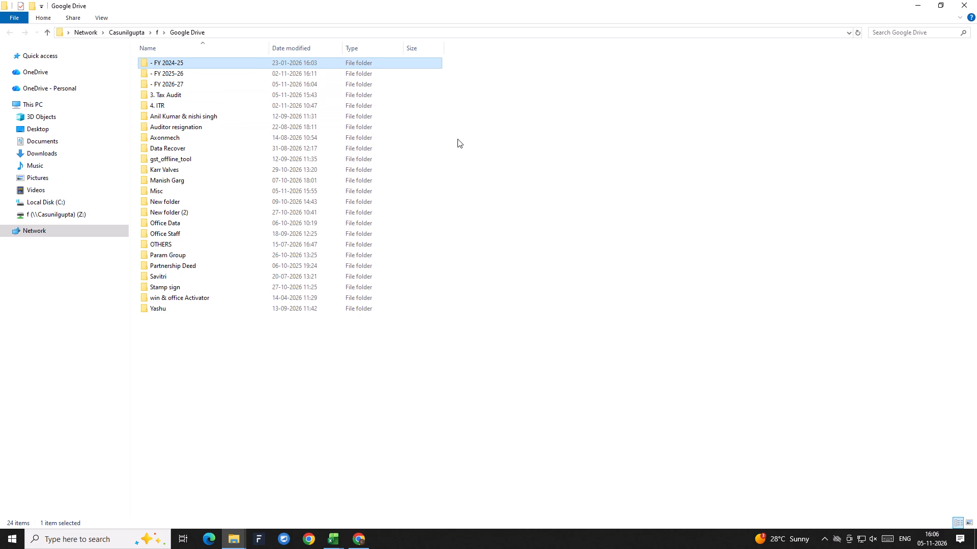
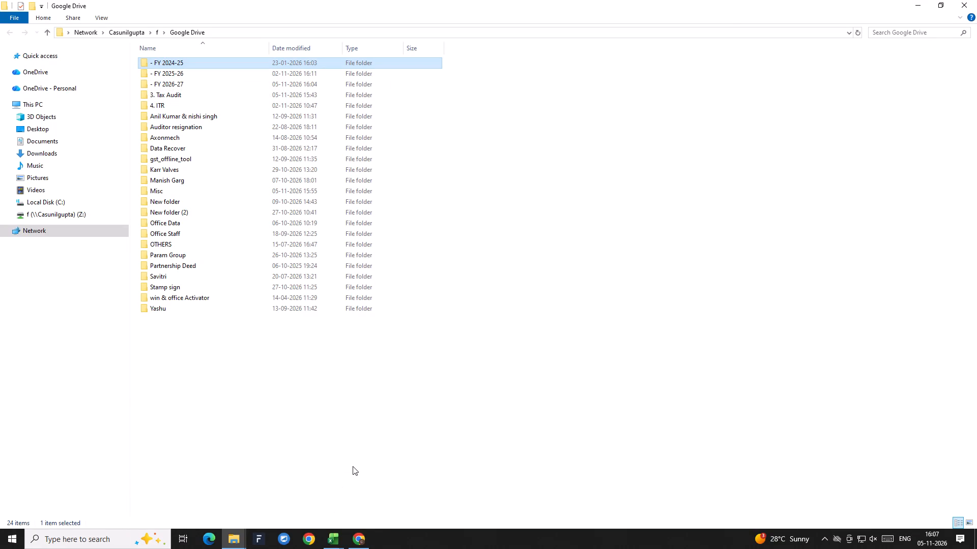
Return to the desktop and reopen the Google Drive folder on network share f.
{"action": "key", "text": "super+d"}
{"action": "key", "text": "super+r"}
{"action": "key", "text": "Return"}
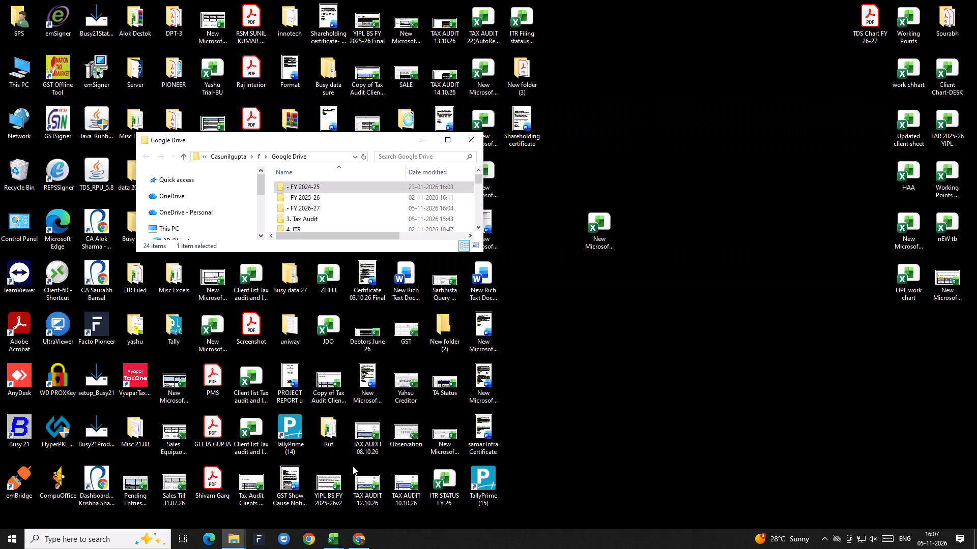
Close the small Google Drive window and open the Google Drive folder on network share f from the Misc folder window.
{"action": "left_click", "coordinate": [477, 136]}
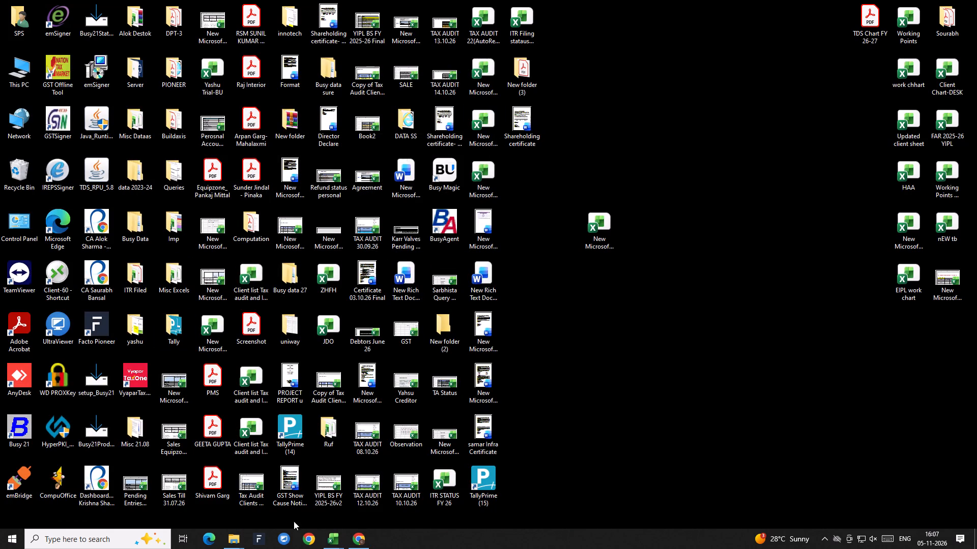
{"action": "left_click", "coordinate": [239, 538]}
{"action": "left_click", "coordinate": [191, 484]}
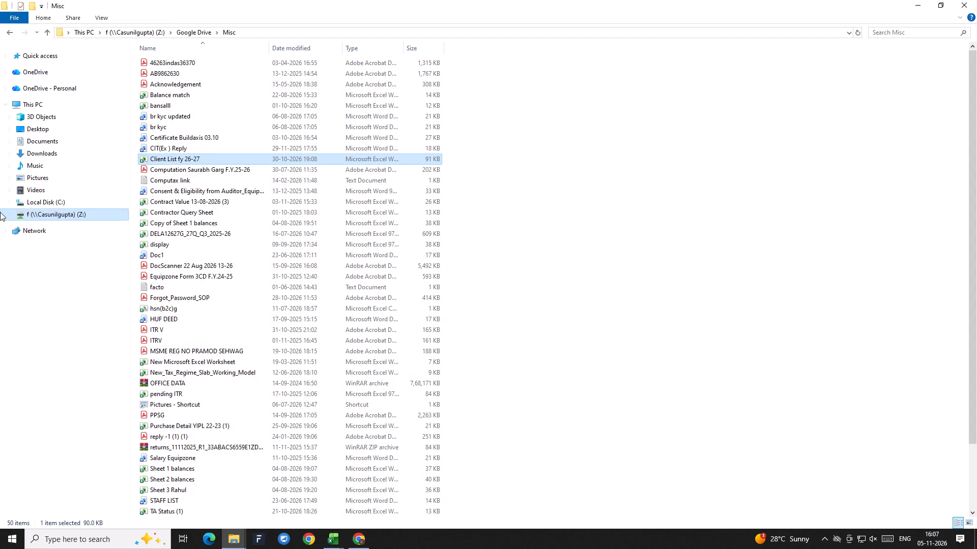
{"action": "left_click", "coordinate": [61, 216]}
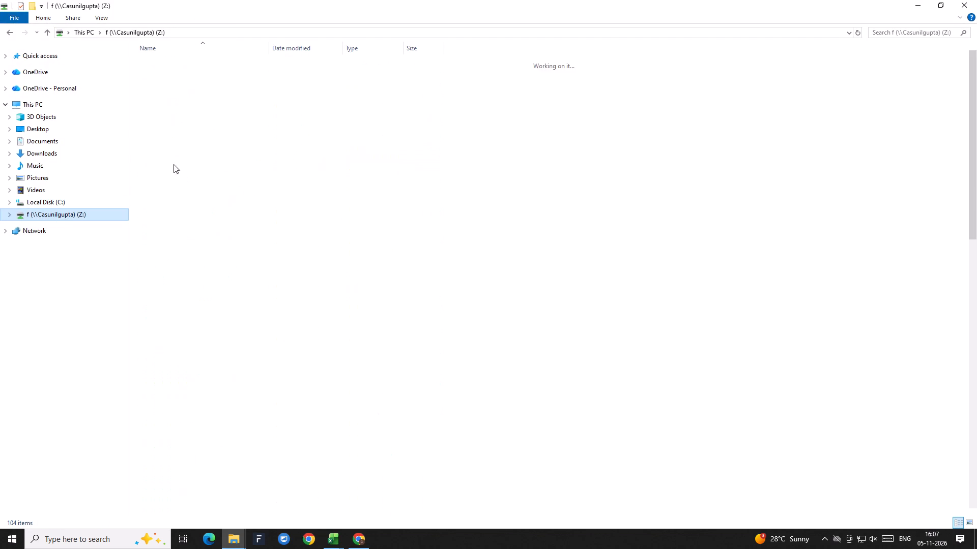
{"action": "left_click", "coordinate": [215, 106]}
{"action": "key", "text": "Up"}
{"action": "key", "text": "Up"}
{"action": "key", "text": "Down"}
{"action": "key", "text": "Down"}
{"action": "key", "text": "Return"}
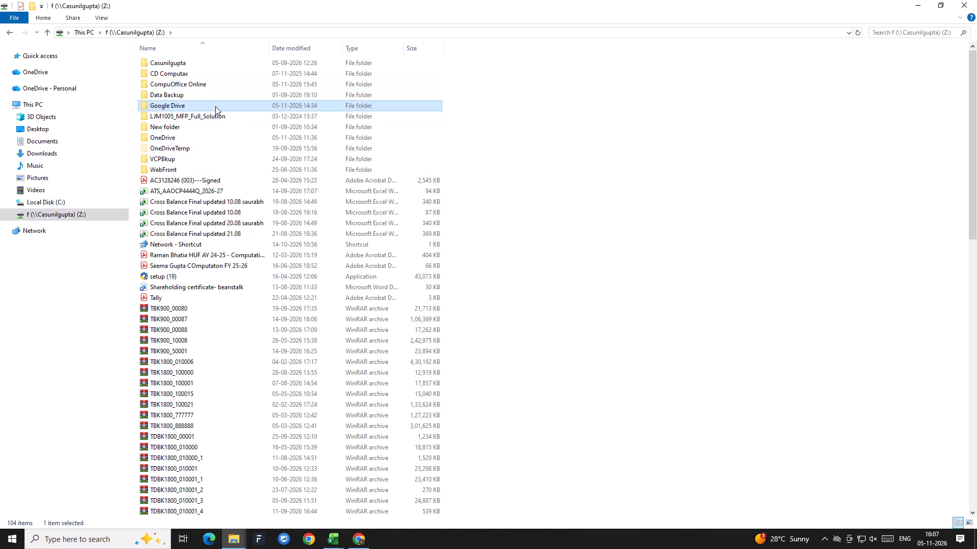
Open the Office Data folder inside Google Drive.
{"action": "key", "text": "Down"}
{"action": "key", "text": "Down"}
{"action": "key", "text": "Down"}
{"action": "key", "text": "Down"}
{"action": "key", "text": "Down"}
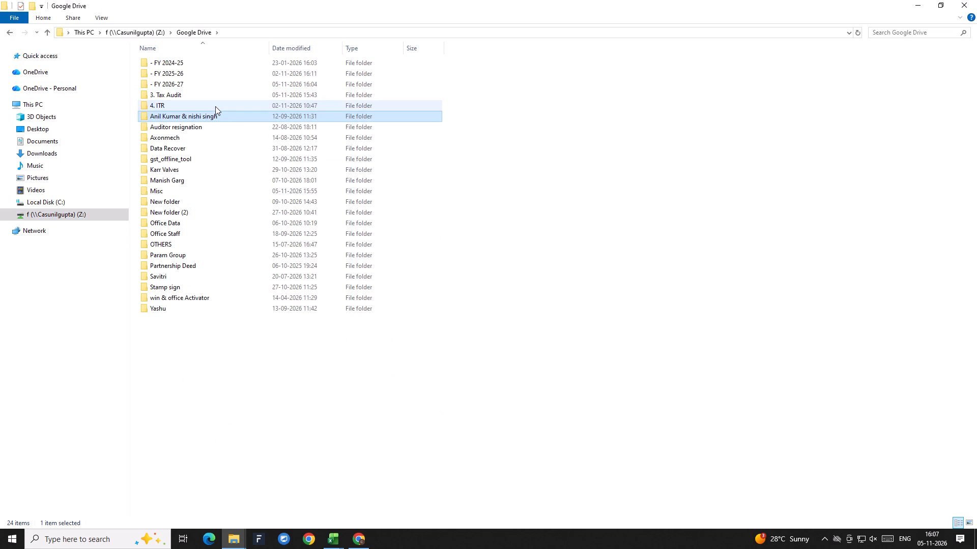
{"action": "key", "text": "Down"}
{"action": "key", "text": "Down"}
{"action": "key", "text": "Down"}
{"action": "key", "text": "Down"}
{"action": "key", "text": "Up"}
{"action": "key", "text": "Down"}
{"action": "key", "text": "Down"}
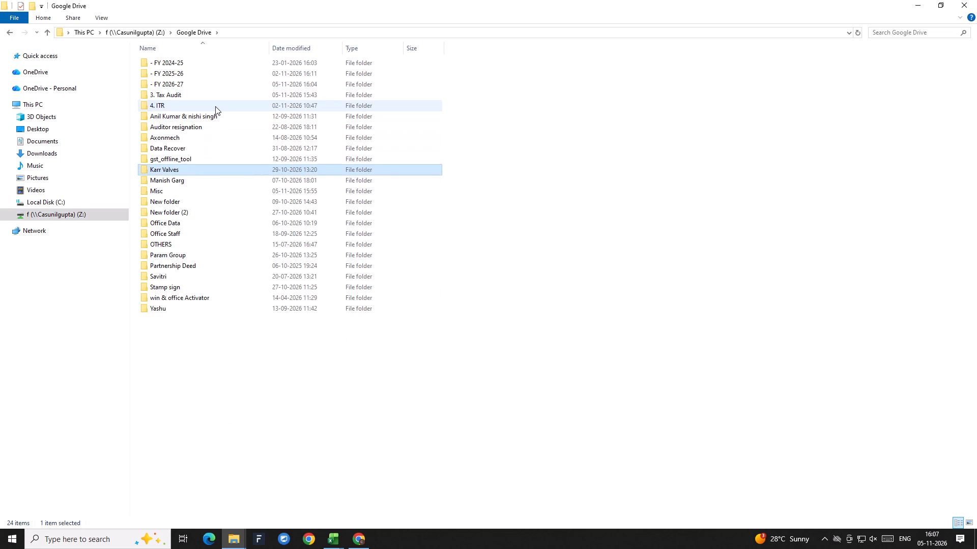
{"action": "key", "text": "Down"}
{"action": "key", "text": "Down"}
{"action": "key", "text": "Down"}
{"action": "key", "text": "Down"}
{"action": "key", "text": "Down"}
{"action": "key", "text": "Down"}
{"action": "key", "text": "Up"}
{"action": "key", "text": "Return"}
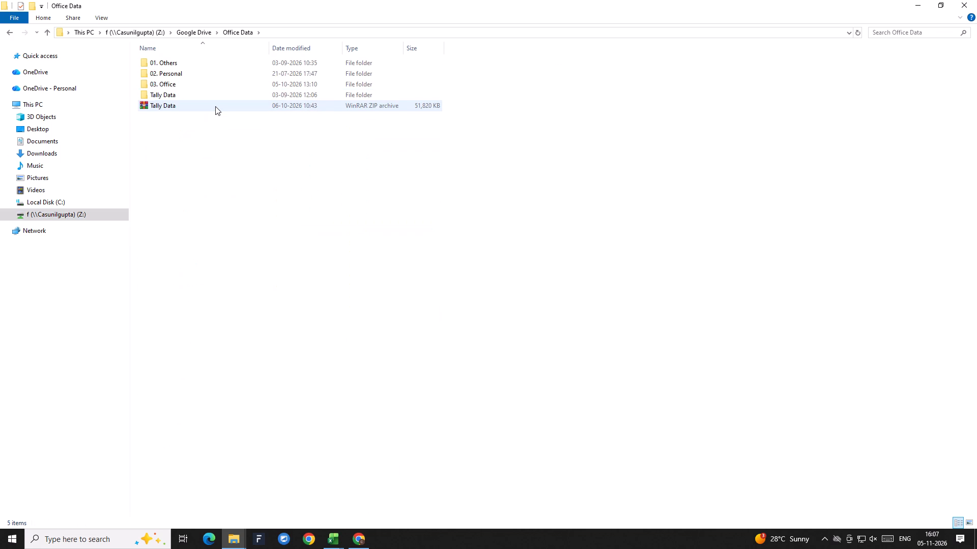
Open the 02. Personal folder and its 01. Others Personal Working subfolder.
{"action": "key", "text": "Down"}
{"action": "key", "text": "Down"}
{"action": "key", "text": "Down"}
{"action": "key", "text": "Up"}
{"action": "key", "text": "Up"}
{"action": "key", "text": "Return"}
{"action": "key", "text": "Down"}
{"action": "key", "text": "Down"}
{"action": "key", "text": "Down"}
{"action": "key", "text": "Up"}
{"action": "key", "text": "Up"}
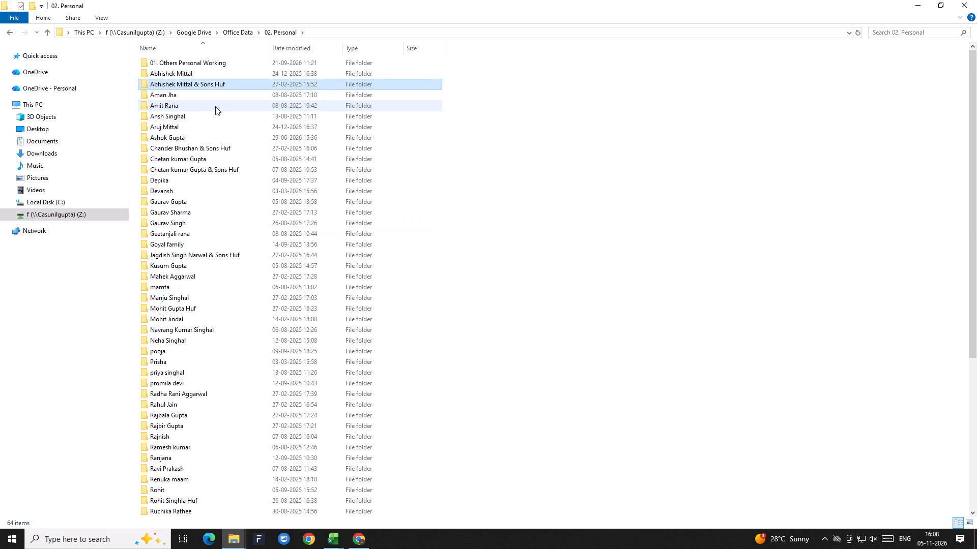
{"action": "key", "text": "Up"}
{"action": "key", "text": "Return"}
Open the 2026-27 folder inside 01. Others Personal Working.
{"action": "key", "text": "Down"}
{"action": "key", "text": "Down"}
{"action": "key", "text": "Down"}
{"action": "key", "text": "Down"}
{"action": "key", "text": "Down"}
{"action": "key", "text": "Up"}
{"action": "key", "text": "Up"}
{"action": "key", "text": "Return"}
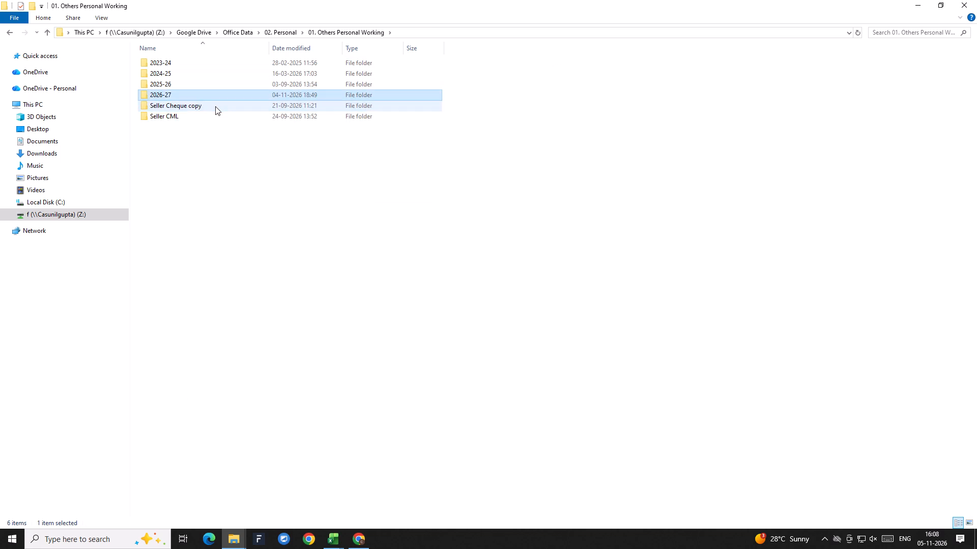
Open the Work done status workbook from the 2026-27 folder in Excel.
{"action": "key", "text": "Down"}
{"action": "key", "text": "Down"}
{"action": "key", "text": "Down"}
{"action": "key", "text": "Down"}
{"action": "key", "text": "Down"}
{"action": "key", "text": "Down"}
{"action": "key", "text": "Down"}
{"action": "key", "text": "Down"}
{"action": "key", "text": "Down"}
{"action": "key", "text": "Down"}
{"action": "key", "text": "Return"}
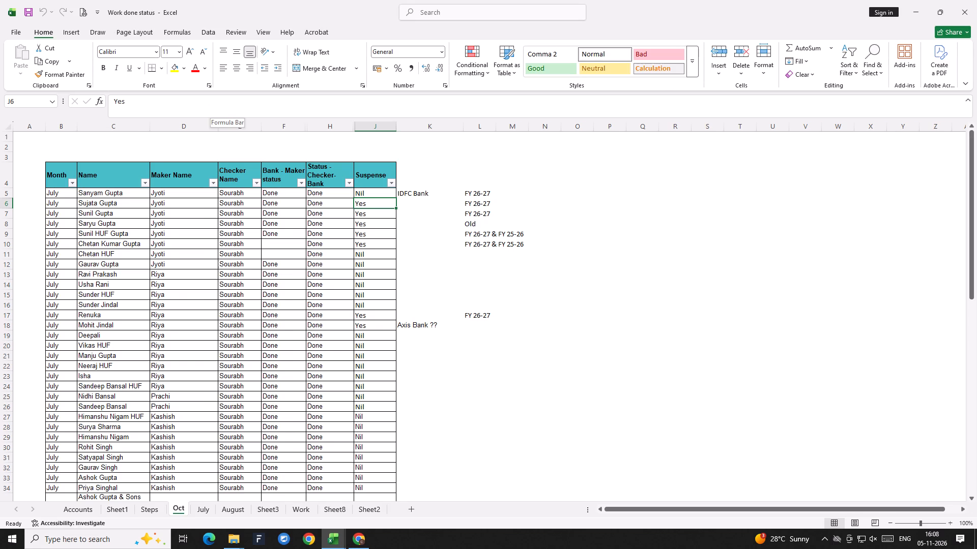
Enter the names Kashish, Prachi and Garima in cells P2 to P4 of the Oct sheet.
{"action": "left_click", "coordinate": [609, 146]}
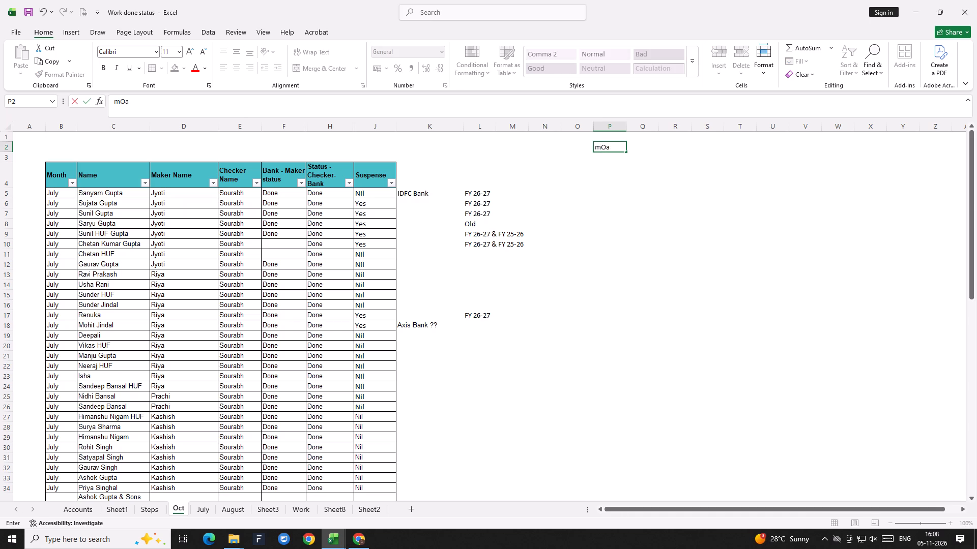
{"action": "key", "text": "BackSpace"}
{"action": "key", "text": "Escape"}
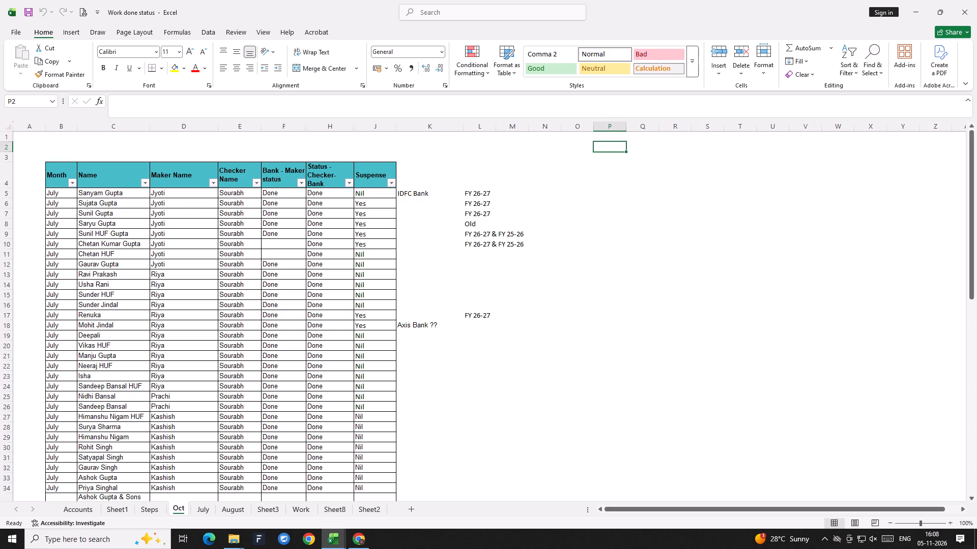
{"action": "key", "text": "Return"}
{"action": "key", "text": "Return"}
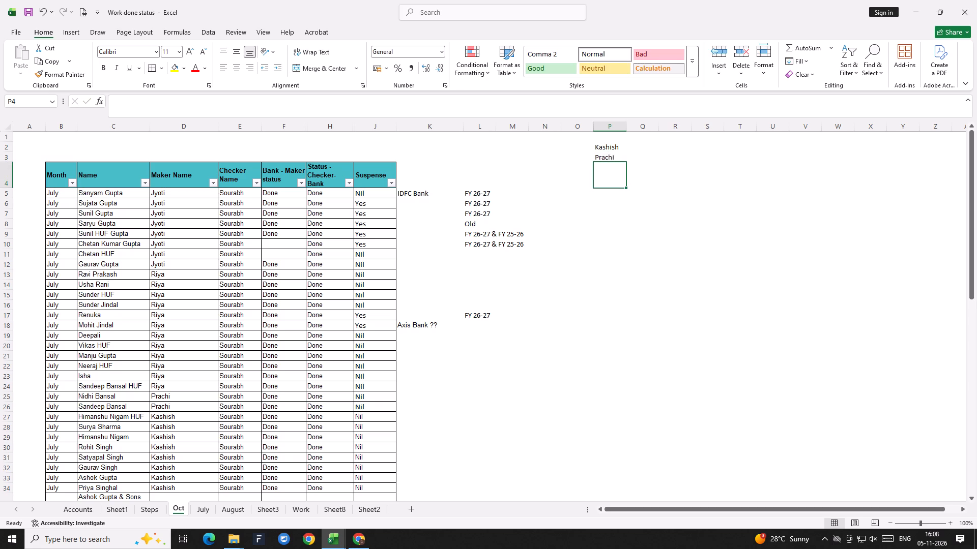
{"action": "key", "text": "Return"}
Continue the name list in column P with Sunil in P5 and Mohan in P6.
{"action": "key", "text": "Up"}
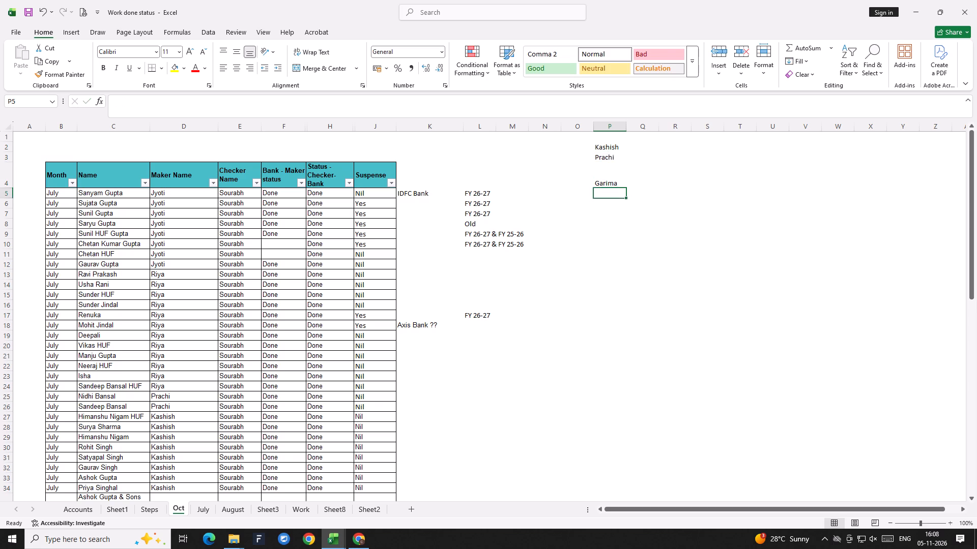
{"action": "key", "text": "Down"}
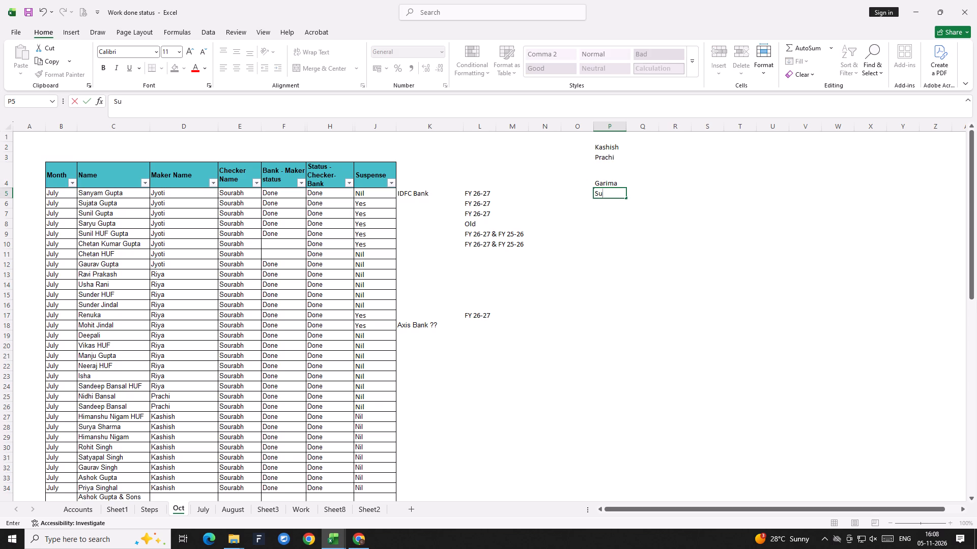
{"action": "key", "text": "BackSpace"}
{"action": "key", "text": "l"}
{"action": "key", "text": "Return"}
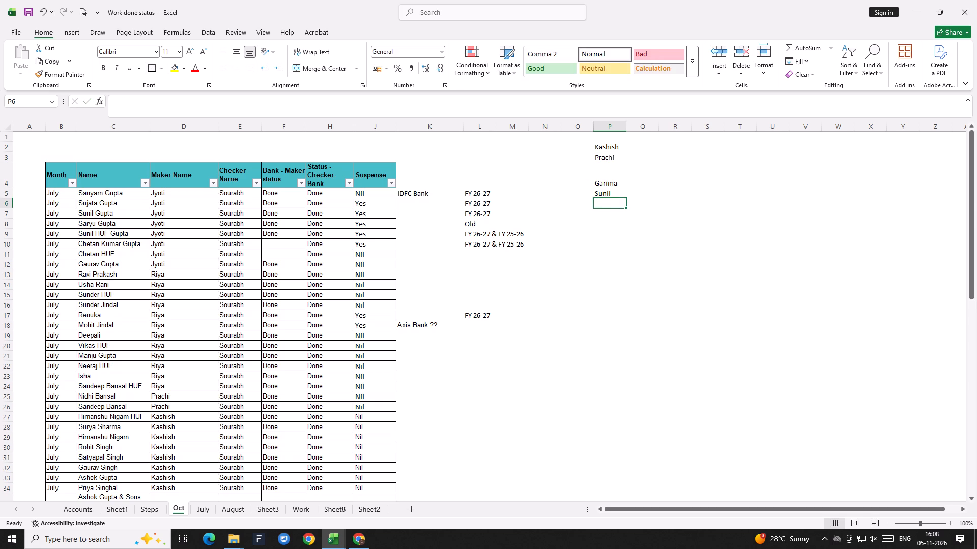
{"action": "key", "text": "Return"}
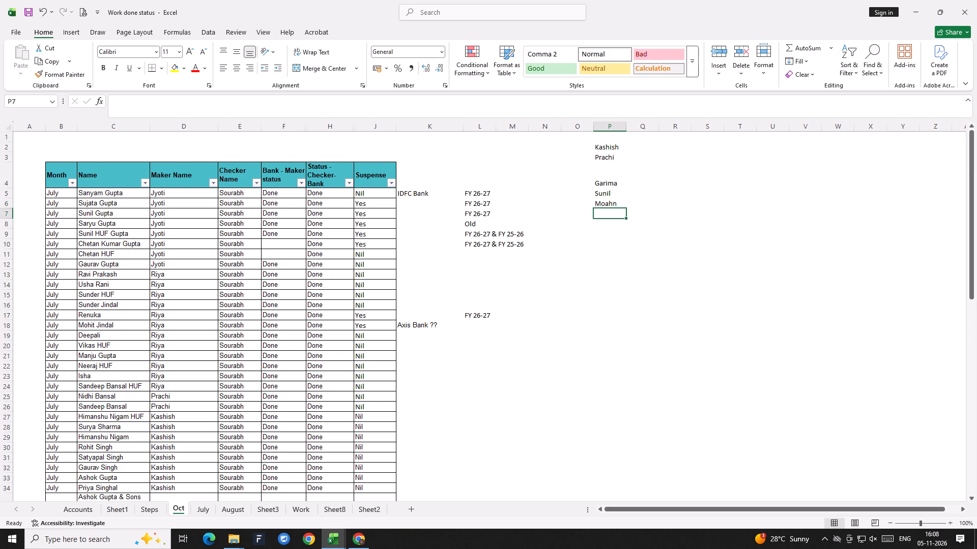
{"action": "key", "text": "Up"}
{"action": "key", "text": "Return"}
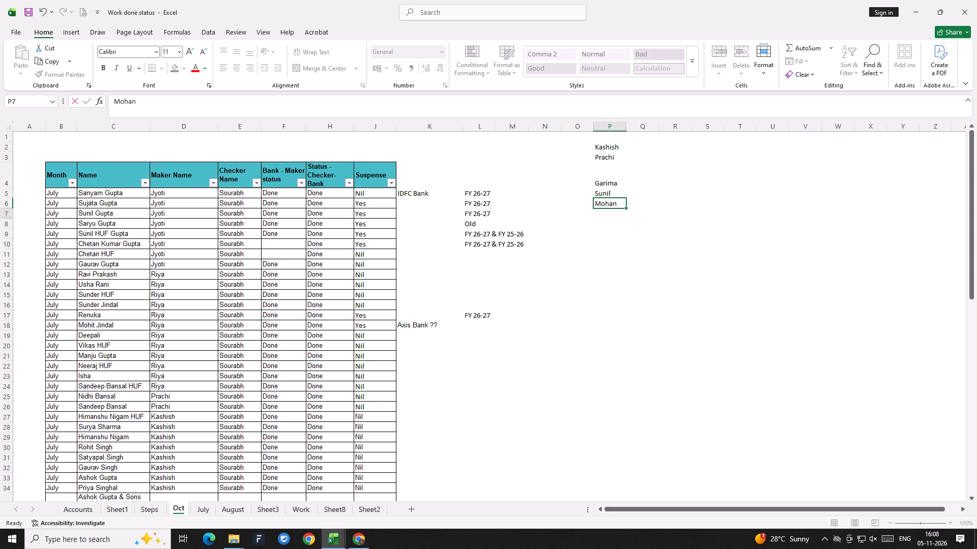
Add Divyansh, Vicky and Riya to the name list in cells P7 to P9.
{"action": "key", "text": "d"}
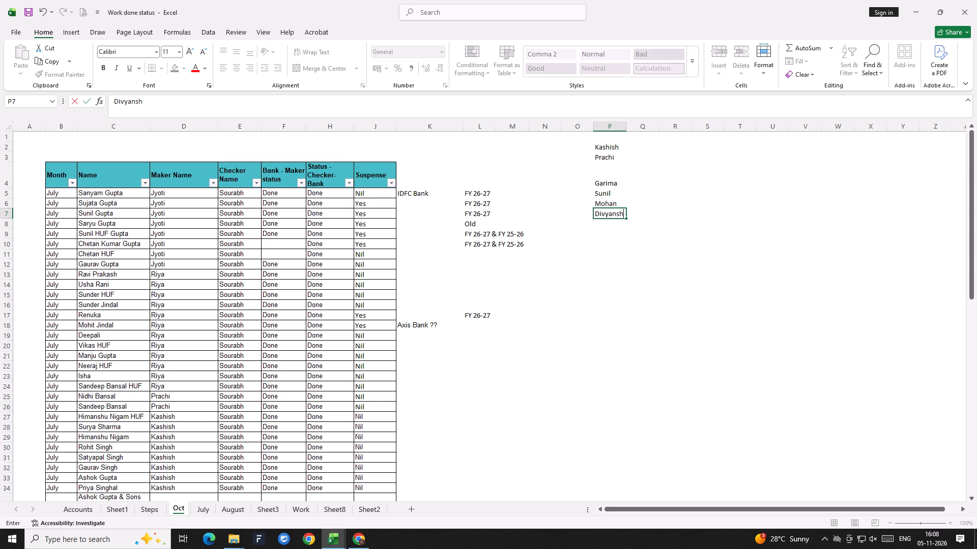
{"action": "key", "text": "Return"}
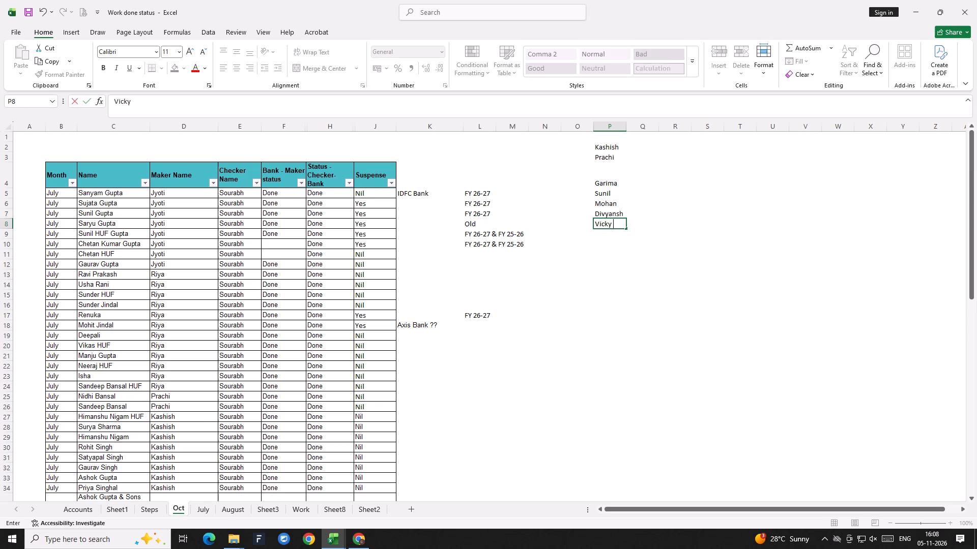
{"action": "key", "text": "Return"}
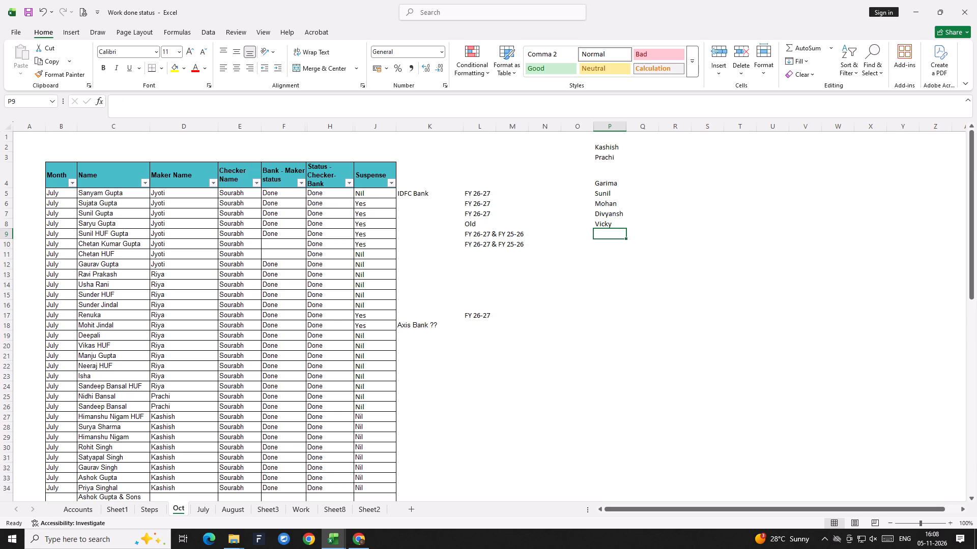
{"action": "key", "text": "Up"}
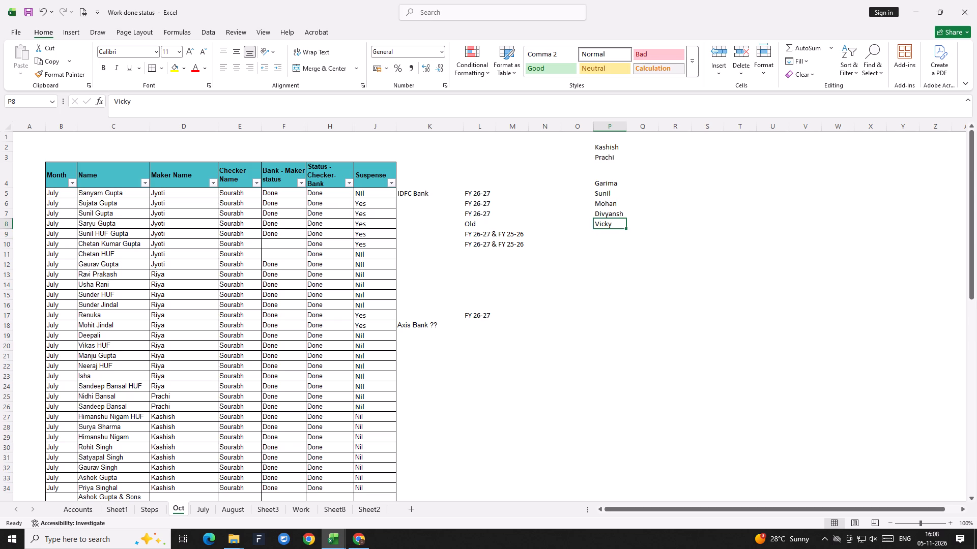
{"action": "key", "text": "Down"}
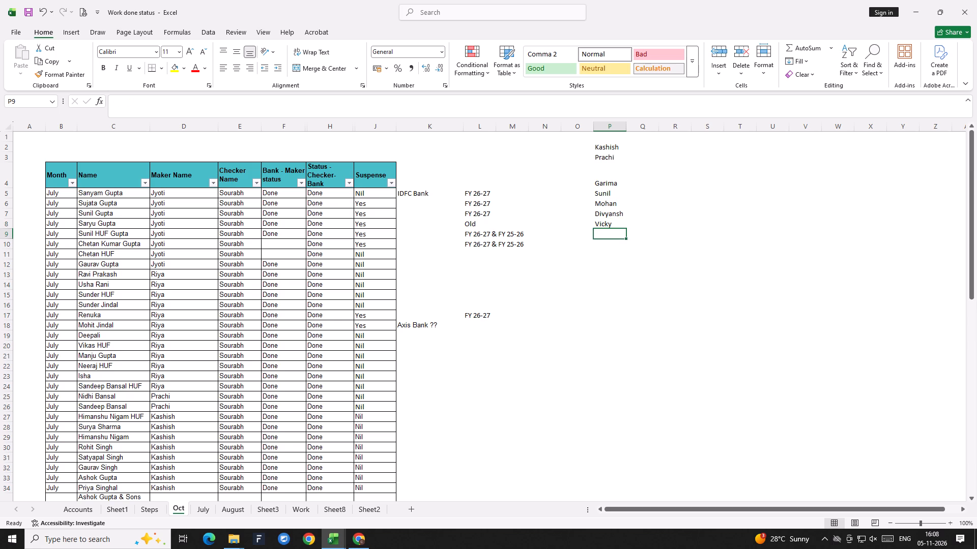
{"action": "key", "text": "r"}
{"action": "key", "text": "Return"}
Select the column P names upward from Riya in P9 to check how many are listed.
{"action": "key", "text": "Up"}
{"action": "key", "text": "Up"}
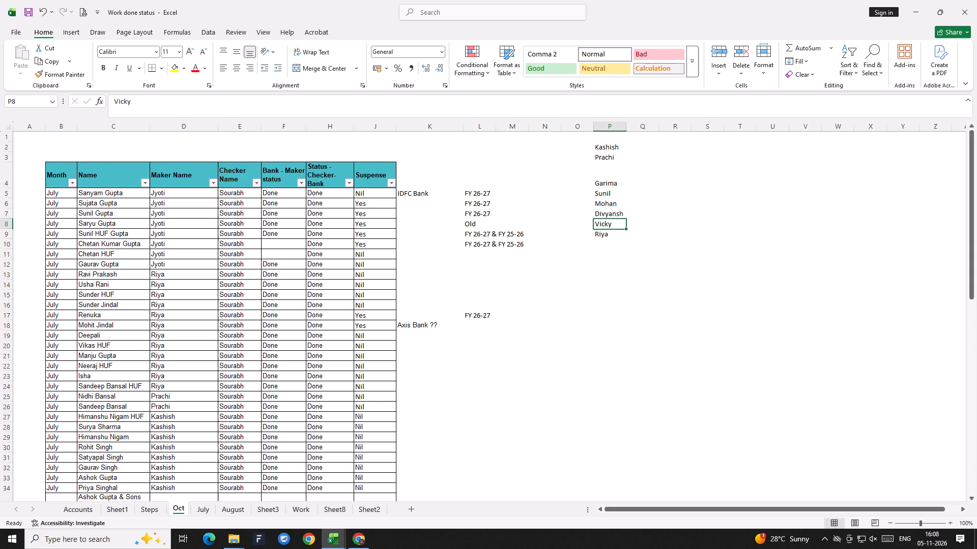
{"action": "key", "text": "Down"}
{"action": "key", "text": "shift+Up"}
{"action": "key", "text": "shift+Up"}
{"action": "key", "text": "shift+Up"}
{"action": "key", "text": "shift+Up"}
{"action": "key", "text": "shift+Up"}
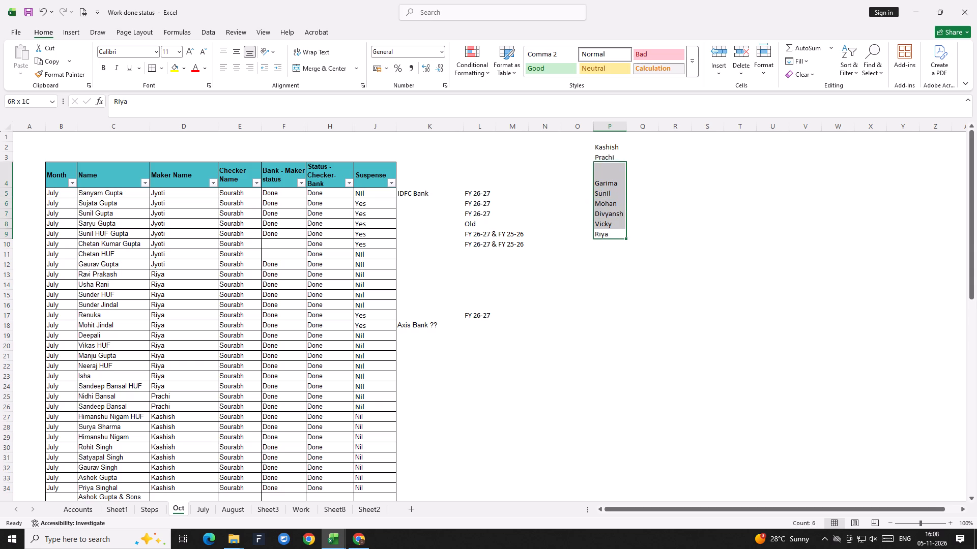
{"action": "key", "text": "shift+Up"}
{"action": "key", "text": "shift+Up"}
{"action": "key", "text": "shift+Down"}
Add Jyoti to the name list in cell P10.
{"action": "key", "text": "Down"}
{"action": "key", "text": "Down"}
{"action": "key", "text": "Up"}
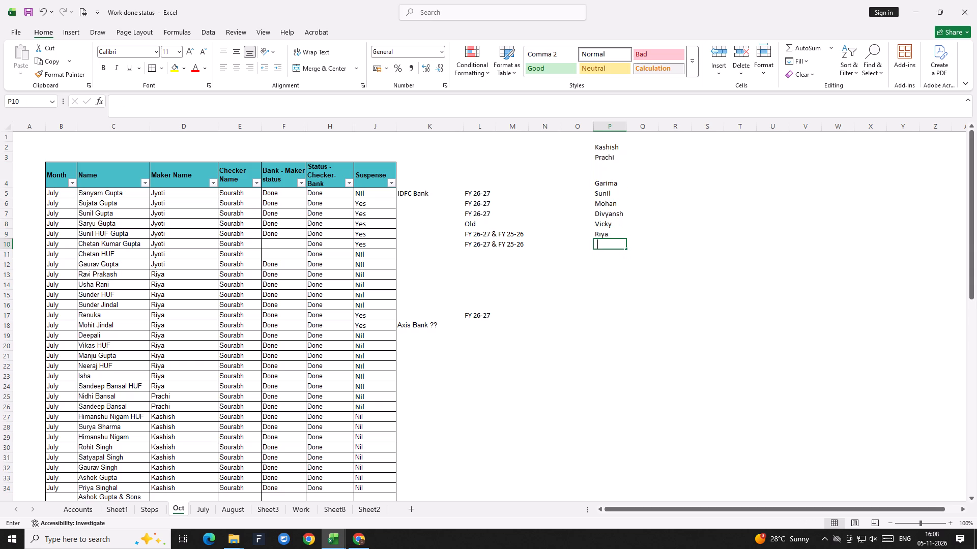
{"action": "key", "text": "t"}
{"action": "key", "text": "BackSpace"}
{"action": "type", "text": "yoti"}
{"action": "key", "text": "space"}
{"action": "key", "text": "Return"}
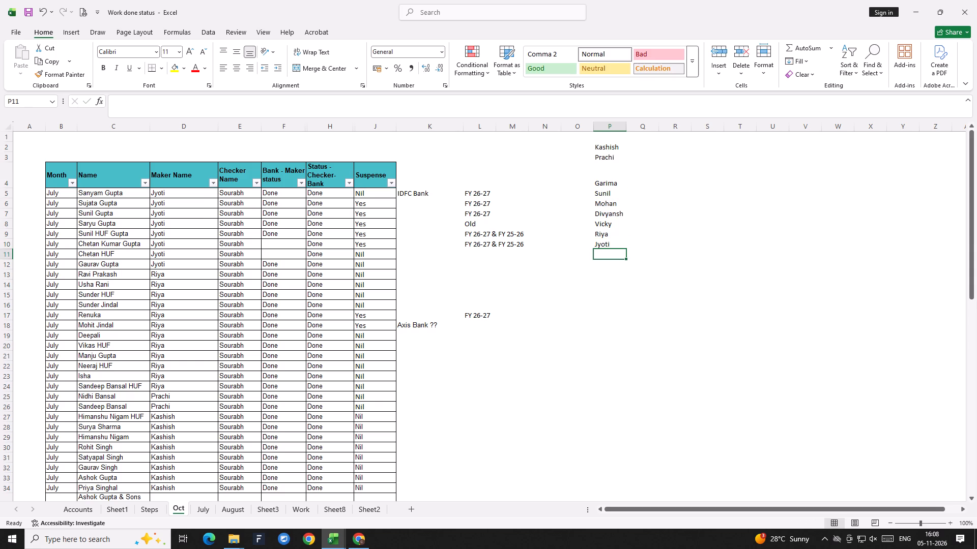
Switch back to the 2026-27 folder in File Explorer and look through its subfolders and workbooks for the one needed.
{"action": "left_click", "coordinate": [233, 538]}
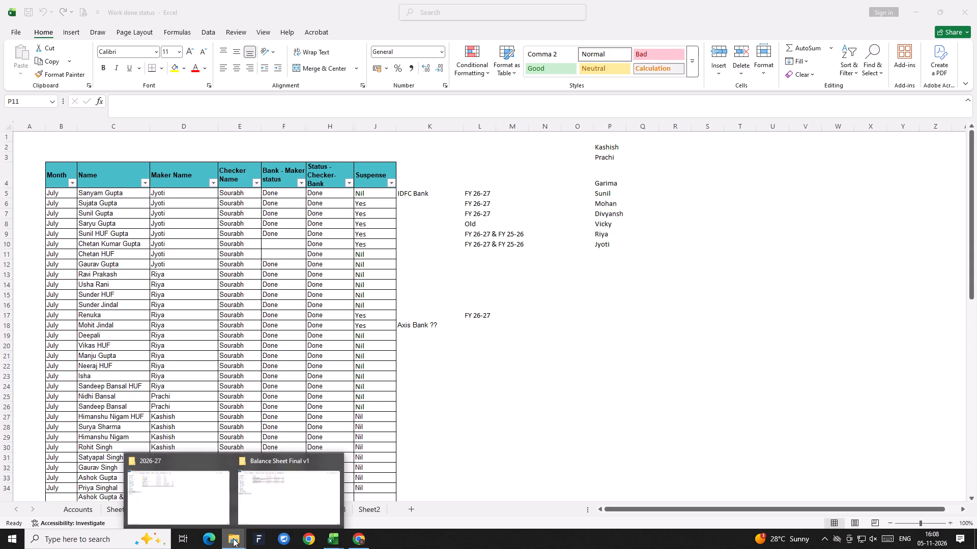
{"action": "left_click", "coordinate": [199, 483]}
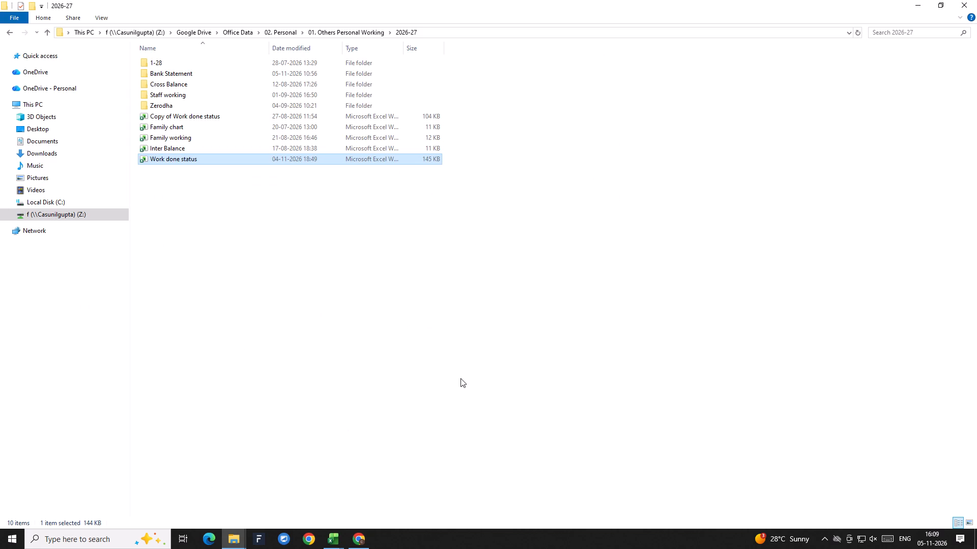
{"action": "key", "text": "Down"}
{"action": "key", "text": "Up"}
{"action": "key", "text": "Up"}
{"action": "key", "text": "Up"}
{"action": "key", "text": "Up"}
{"action": "key", "text": "Up"}
{"action": "key", "text": "Up"}
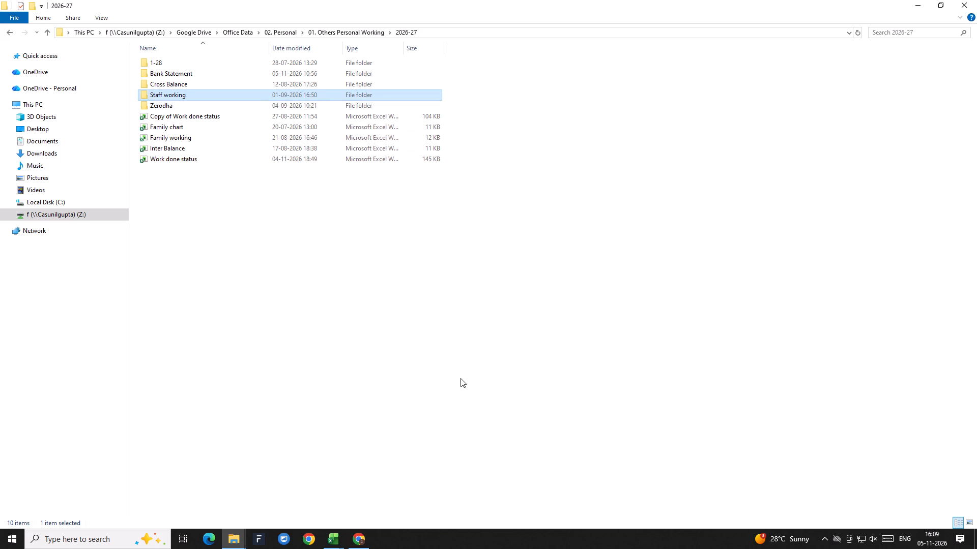
{"action": "key", "text": "Down"}
{"action": "key", "text": "Down"}
{"action": "key", "text": "Down"}
{"action": "key", "text": "Down"}
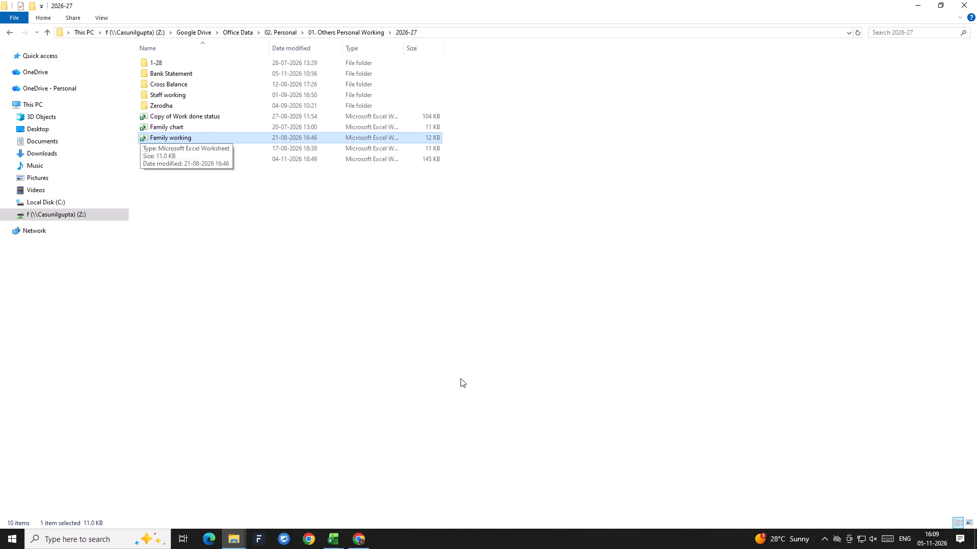
Open the Bank Statement folder inside 2026-27.
{"action": "key", "text": "Up"}
{"action": "key", "text": "Up"}
{"action": "key", "text": "Up"}
{"action": "key", "text": "Up"}
{"action": "key", "text": "Up"}
{"action": "key", "text": "Up"}
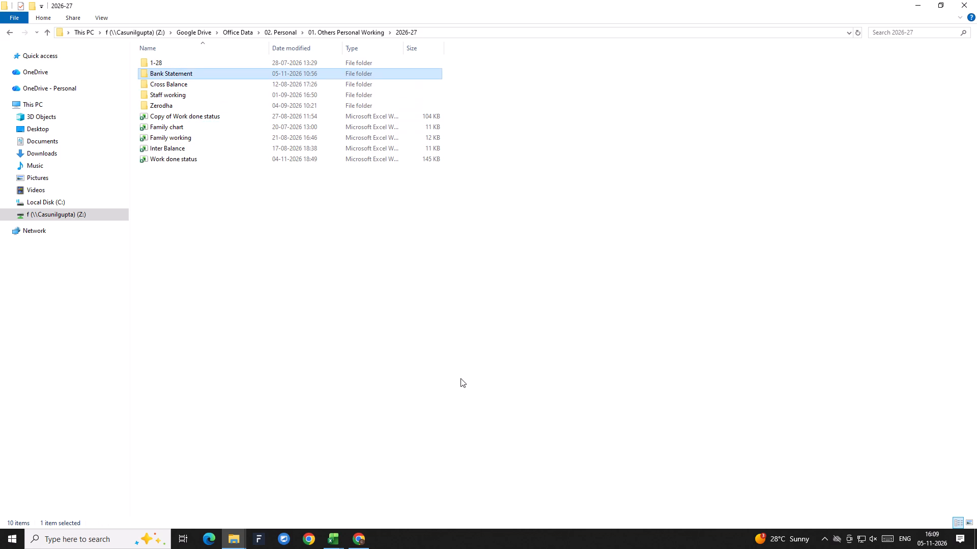
{"action": "key", "text": "Down"}
{"action": "key", "text": "Down"}
{"action": "key", "text": "Down"}
{"action": "key", "text": "Down"}
{"action": "key", "text": "Up"}
{"action": "key", "text": "Up"}
{"action": "key", "text": "Up"}
{"action": "key", "text": "Up"}
{"action": "key", "text": "Return"}
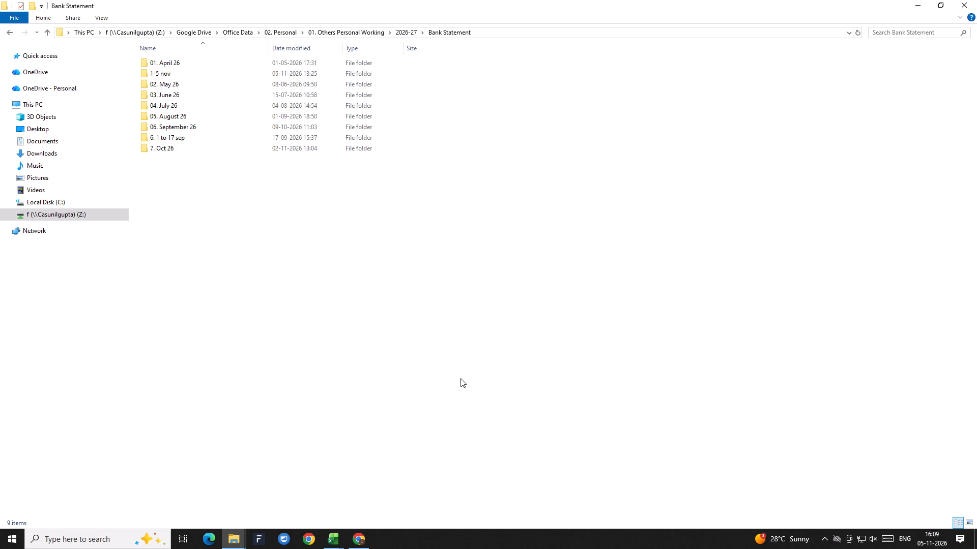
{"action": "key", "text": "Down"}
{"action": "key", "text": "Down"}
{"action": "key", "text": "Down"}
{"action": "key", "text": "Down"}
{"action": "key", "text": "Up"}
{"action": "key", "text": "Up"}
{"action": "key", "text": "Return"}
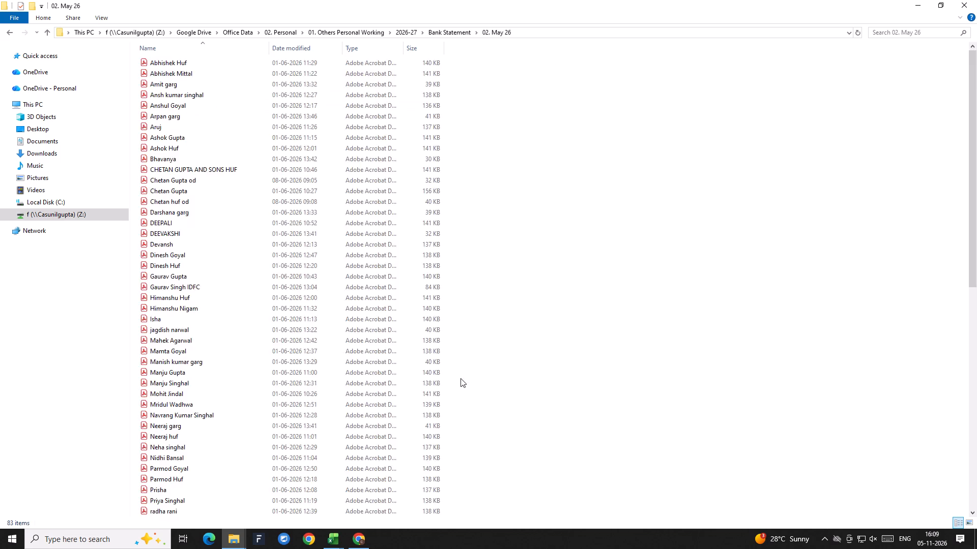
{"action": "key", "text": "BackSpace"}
Open the 1-5 nov folder inside Bank Statement.
{"action": "key", "text": "Up"}
{"action": "key", "text": "Return"}
Select the statement PDFs in the 1-5 nov folder from the first file downward to check how many there are.
{"action": "key", "text": "Down"}
{"action": "key", "text": "Up"}
{"action": "key", "text": "Up"}
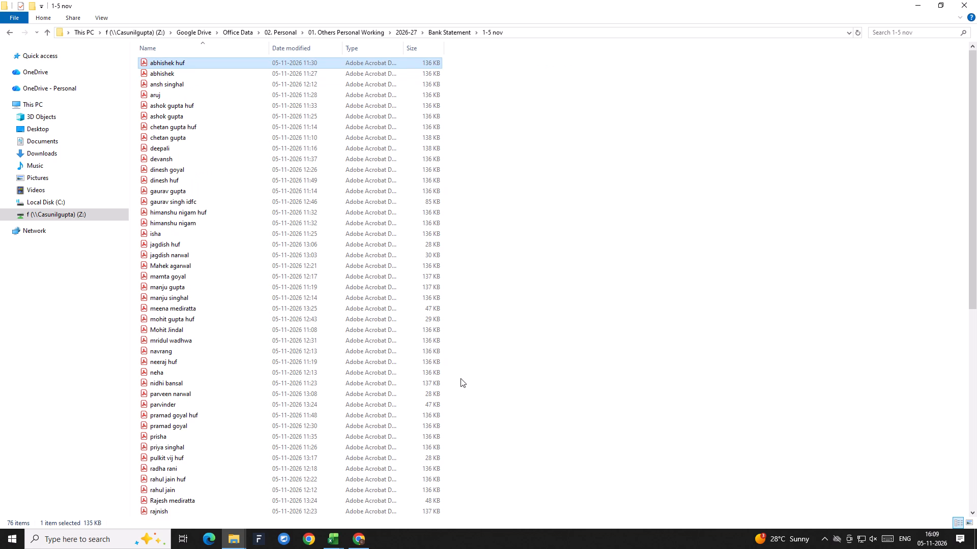
{"action": "key", "text": "ctrl+shift+Down"}
{"action": "key", "text": "ctrl+shift+Down"}
{"action": "key", "text": "ctrl+shift+Down"}
{"action": "key", "text": "ctrl+shift+Down"}
{"action": "key", "text": "ctrl+shift+Down"}
{"action": "key", "text": "ctrl+shift+Down"}
{"action": "key", "text": "ctrl+shift+Down"}
{"action": "key", "text": "ctrl+shift+Down"}
{"action": "key", "text": "ctrl+shift+Down"}
{"action": "key", "text": "ctrl+shift+Down"}
{"action": "key", "text": "ctrl+shift+Down"}
{"action": "key", "text": "ctrl+shift+Down"}
{"action": "key", "text": "ctrl+shift+Down"}
{"action": "key", "text": "ctrl+shift+Down"}
{"action": "key", "text": "ctrl+shift+Down"}
{"action": "key", "text": "ctrl+shift+Down"}
{"action": "key", "text": "ctrl+shift+Down"}
{"action": "key", "text": "ctrl+shift+Down"}
{"action": "key", "text": "ctrl+shift+Down"}
{"action": "key", "text": "ctrl+shift+Down"}
{"action": "key", "text": "ctrl+shift+Down"}
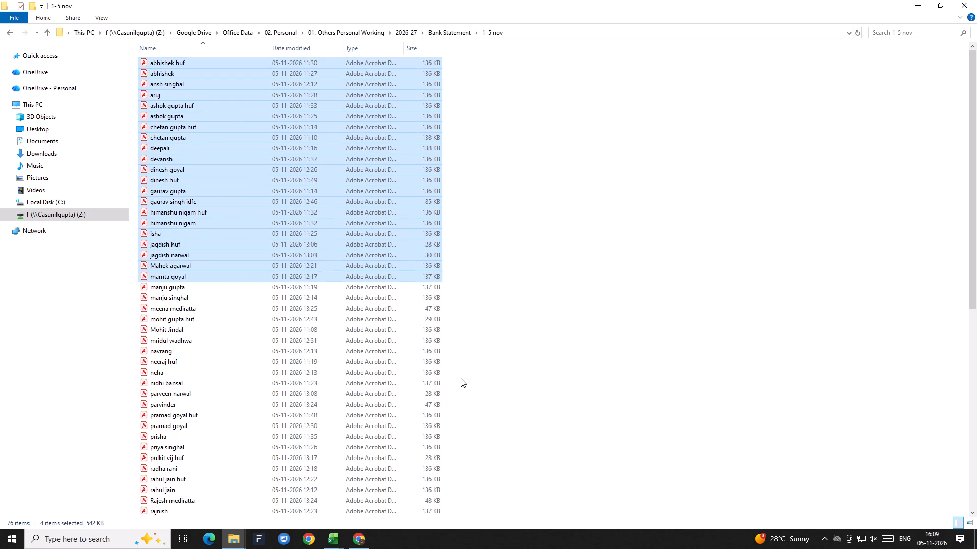
Look through the list of statement PDFs in the 1-5 nov folder, ending back at the first file.
{"action": "key", "text": "Up"}
{"action": "key", "text": "Up"}
{"action": "key", "text": "Up"}
{"action": "key", "text": "Page_Up"}
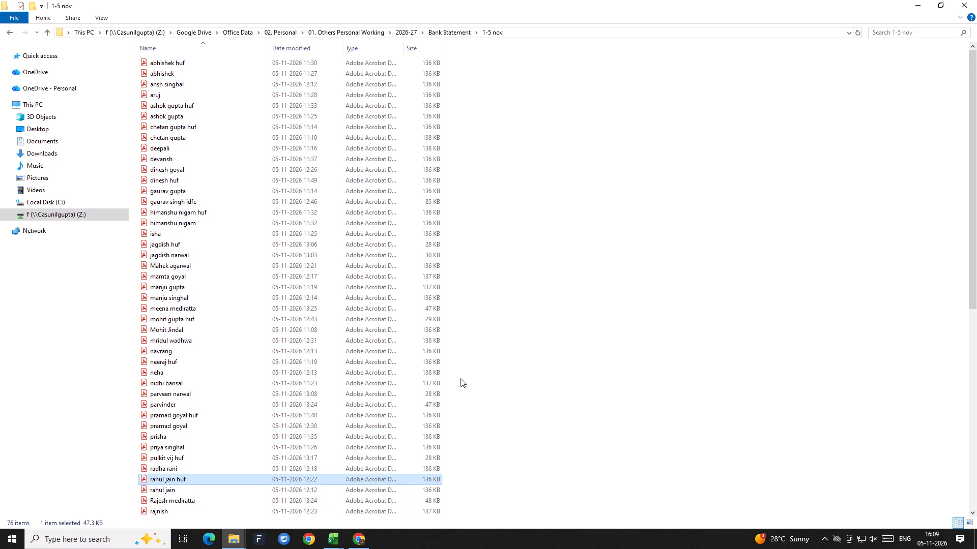
{"action": "key", "text": "Page_Up"}
{"action": "key", "text": "Page_Up"}
{"action": "key", "text": "Page_Down"}
{"action": "key", "text": "Page_Down"}
{"action": "key", "text": "Page_Down"}
{"action": "key", "text": "Page_Down"}
{"action": "key", "text": "Page_Down"}
{"action": "key", "text": "Page_Down"}
{"action": "key", "text": "Page_Down"}
{"action": "key", "text": "Page_Down"}
{"action": "key", "text": "Page_Down"}
{"action": "key", "text": "Page_Down"}
{"action": "key", "text": "Page_Down"}
{"action": "key", "text": "Page_Down"}
{"action": "key", "text": "Page_Down"}
{"action": "key", "text": "Page_Down"}
{"action": "key", "text": "Page_Down"}
{"action": "key", "text": "Page_Down"}
{"action": "key", "text": "Page_Down"}
{"action": "key", "text": "Page_Down"}
{"action": "key", "text": "Page_Down"}
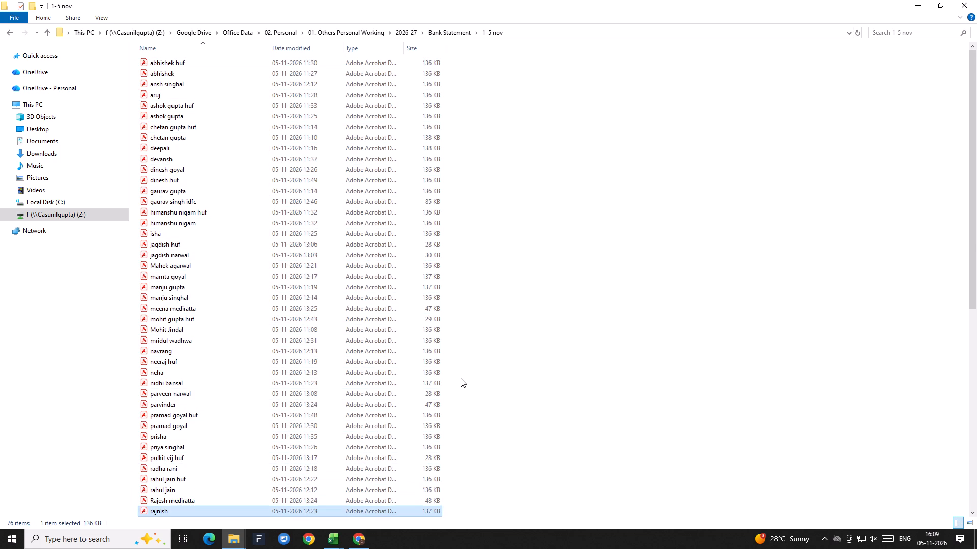
{"action": "key", "text": "Page_Up"}
{"action": "key", "text": "Page_Up"}
{"action": "key", "text": "Page_Up"}
{"action": "key", "text": "Page_Up"}
{"action": "key", "text": "Page_Up"}
{"action": "key", "text": "Page_Up"}
{"action": "key", "text": "Page_Up"}
{"action": "key", "text": "Page_Up"}
{"action": "key", "text": "Page_Up"}
{"action": "key", "text": "Page_Up"}
{"action": "key", "text": "Page_Up"}
{"action": "key", "text": "Page_Up"}
{"action": "key", "text": "Page_Up"}
{"action": "key", "text": "Page_Up"}
{"action": "key", "text": "Page_Up"}
{"action": "key", "text": "Page_Up"}
{"action": "key", "text": "Page_Up"}
{"action": "key", "text": "Page_Up"}
{"action": "key", "text": "Page_Up"}
{"action": "key", "text": "Page_Up"}
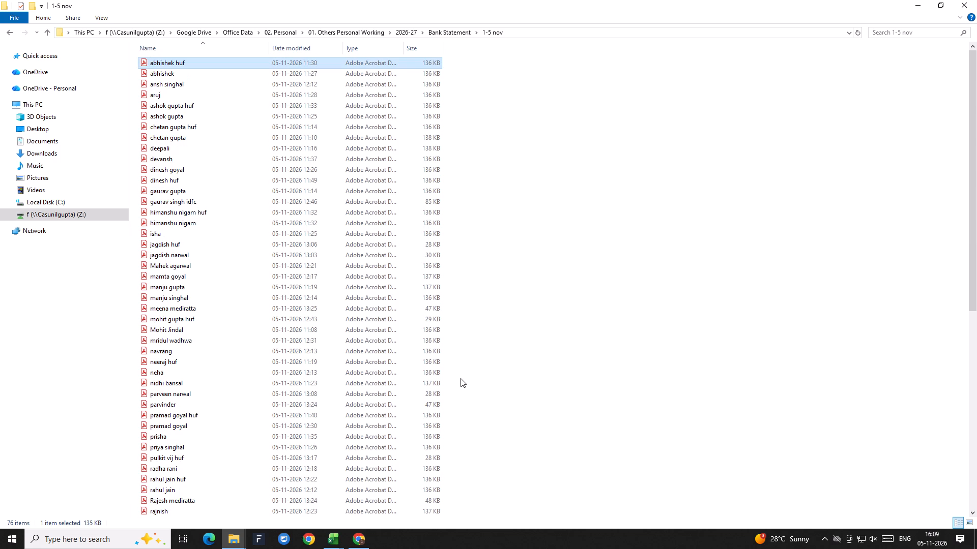
Switch to the Work done status workbook and select the Name column entries from C5 down on the Oct sheet to check how many are listed.
{"action": "key", "text": "alt+Tab"}
{"action": "key", "text": "Down"}
{"action": "key", "text": "Left"}
{"action": "key", "text": "Down"}
{"action": "key", "text": "Left"}
{"action": "key", "text": "Left"}
{"action": "key", "text": "Up"}
{"action": "key", "text": "Left"}
{"action": "key", "text": "Left"}
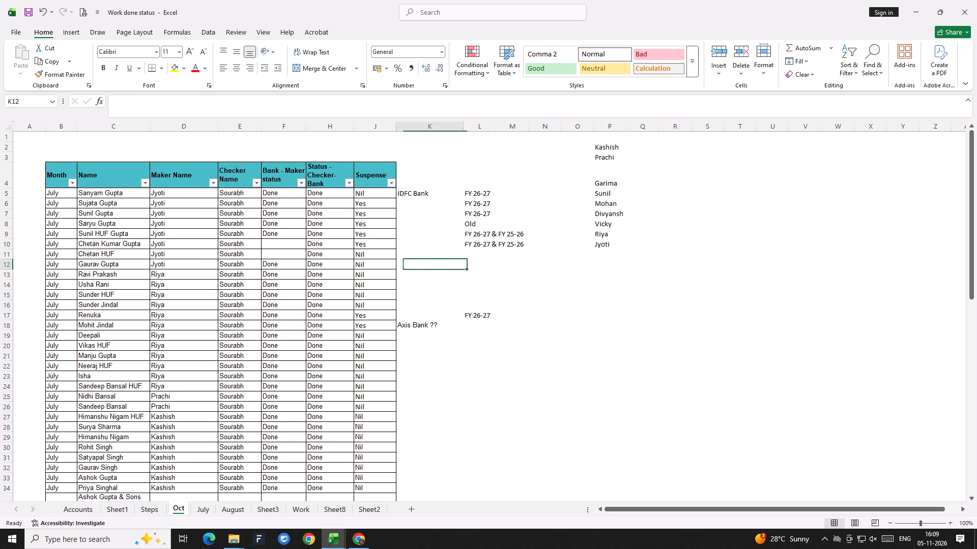
{"action": "key", "text": "Left"}
{"action": "key", "text": "Left"}
{"action": "key", "text": "Left"}
{"action": "key", "text": "Left"}
{"action": "key", "text": "Left"}
{"action": "key", "text": "Left"}
{"action": "key", "text": "Up"}
{"action": "key", "text": "Up"}
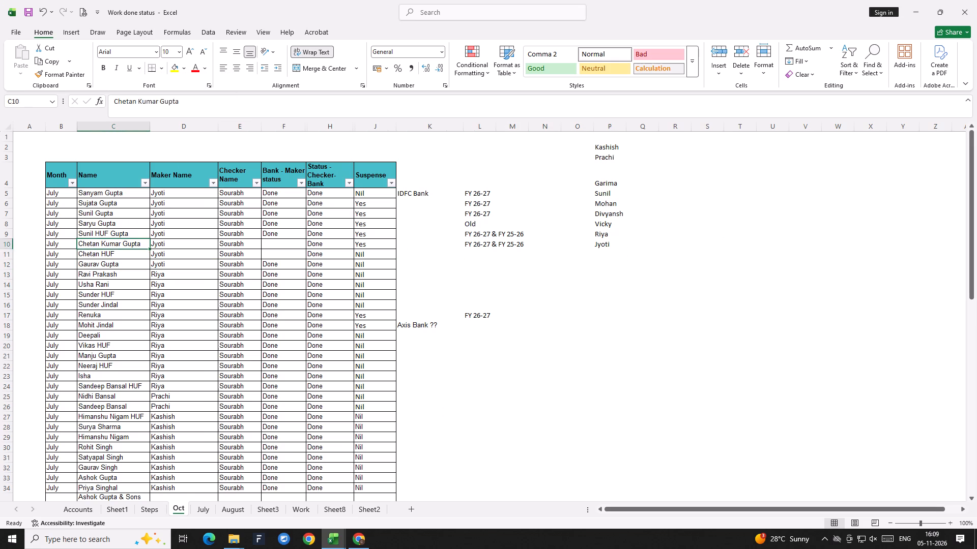
{"action": "key", "text": "Up"}
{"action": "key", "text": "Up"}
{"action": "key", "text": "Up"}
{"action": "key", "text": "Up"}
{"action": "key", "text": "Up"}
{"action": "key", "text": "ctrl+shift+Down"}
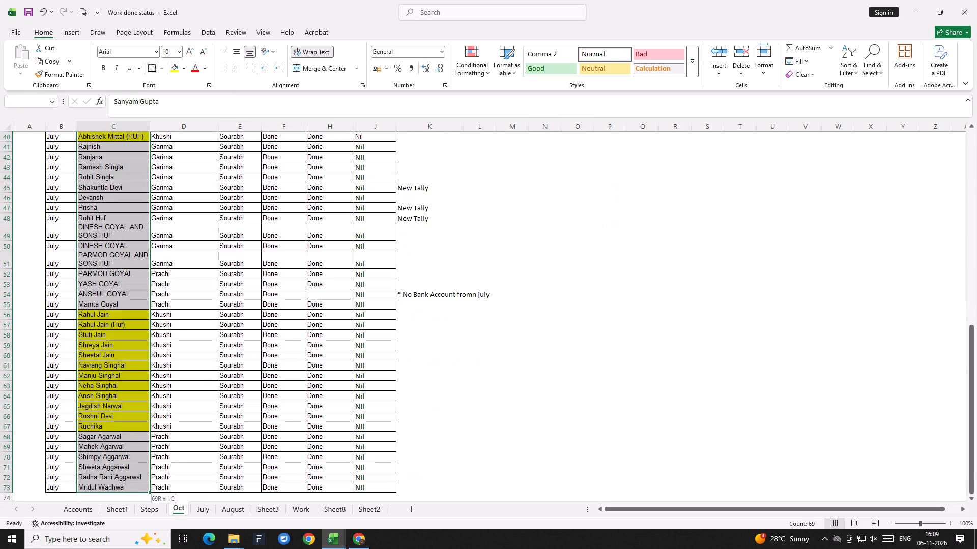
{"action": "key", "text": "Up"}
{"action": "key", "text": "Up"}
{"action": "key", "text": "Down"}
{"action": "key", "text": "Down"}
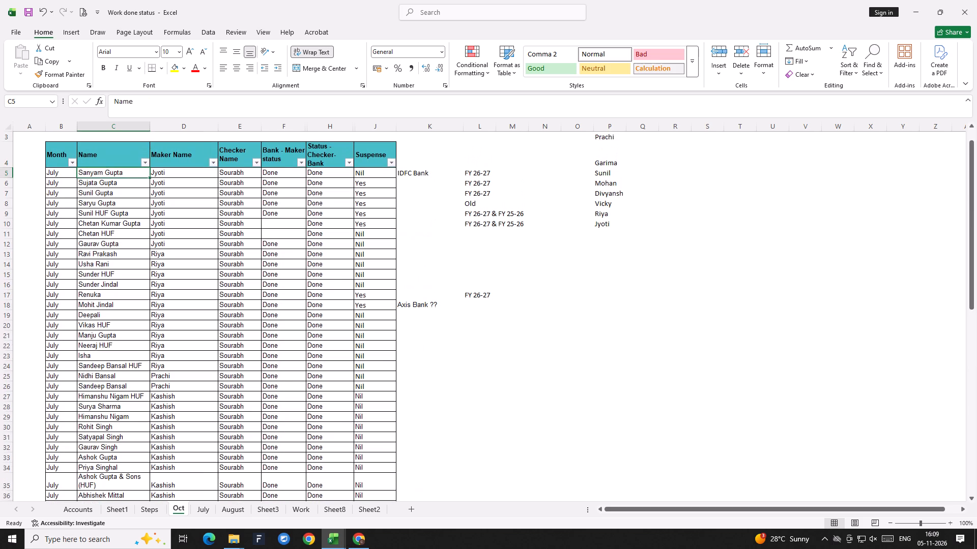
Locate the aruj statement in the 1-5 nov folder in File Explorer, and search for "aruj" on the workbook's Oct sheet.
{"action": "key", "text": "alt+Tab"}
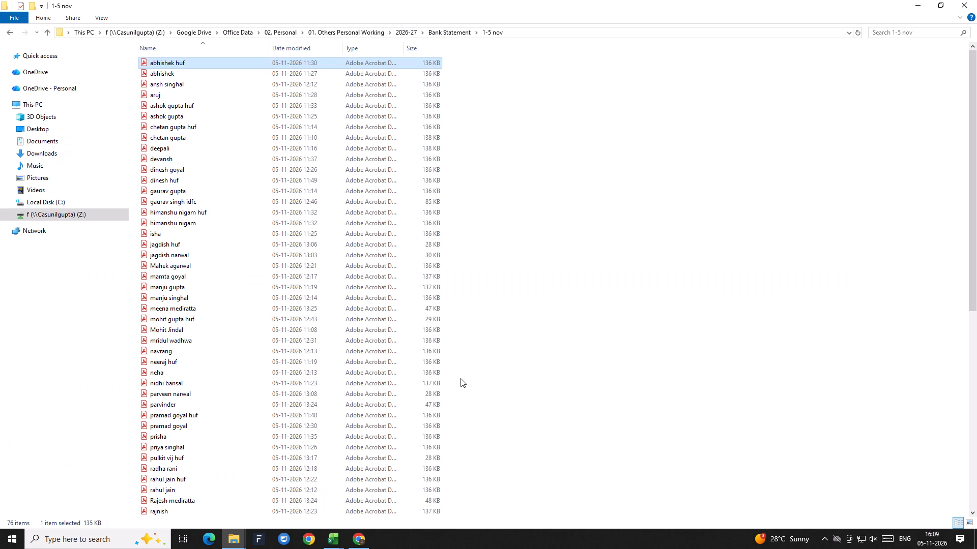
{"action": "key", "text": "Down"}
{"action": "key", "text": "Down"}
{"action": "key", "text": "Down"}
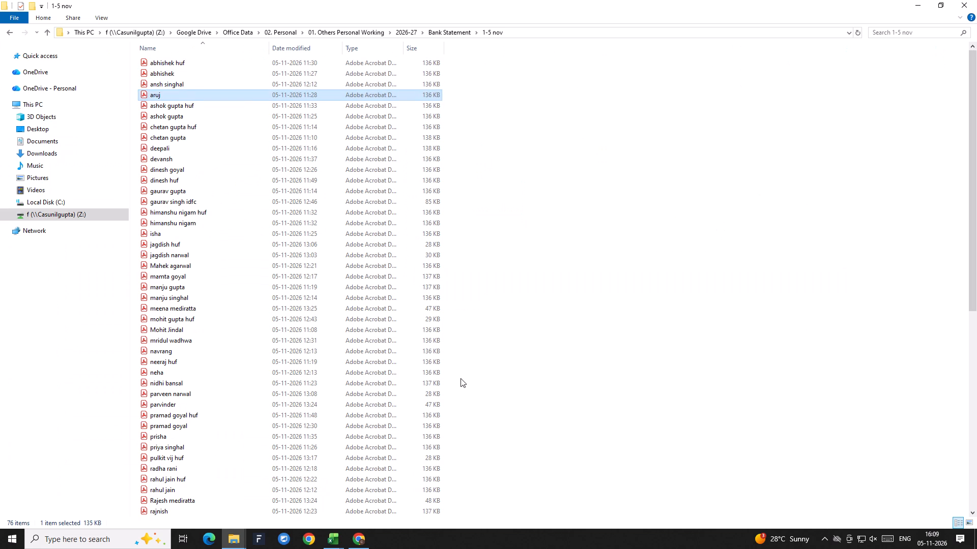
{"action": "key", "text": "alt+Tab"}
{"action": "key", "text": "Down"}
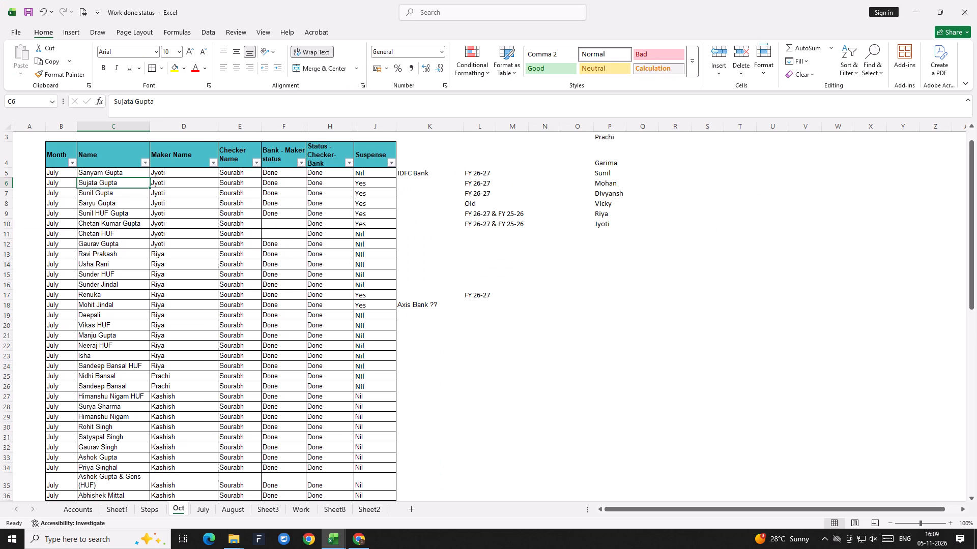
{"action": "key", "text": "ctrl+f"}
{"action": "type", "text": "aruj"}
{"action": "key", "text": "Return"}
{"action": "key", "text": "Escape"}
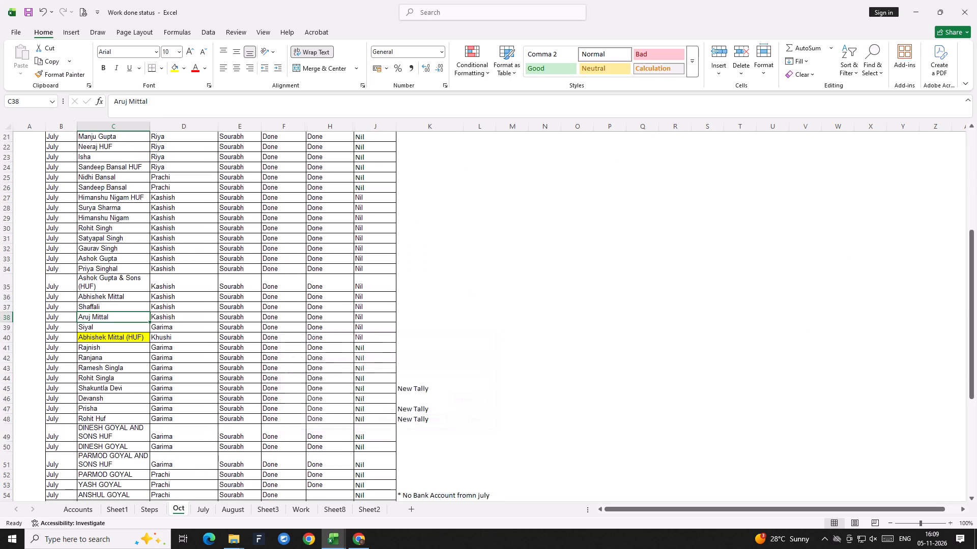
Switch back to the 1-5 nov folder in File Explorer and go through the statements after aruj, down to devansh.
{"action": "key", "text": "alt+Tab"}
{"action": "key", "text": "Down"}
{"action": "key", "text": "Down"}
{"action": "key", "text": "Down"}
{"action": "key", "text": "Down"}
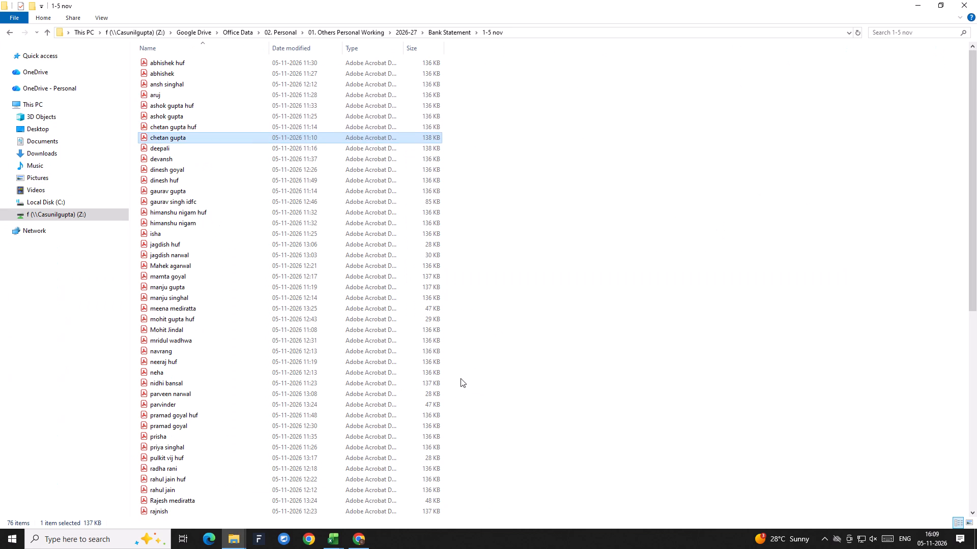
{"action": "key", "text": "Down"}
{"action": "key", "text": "Down"}
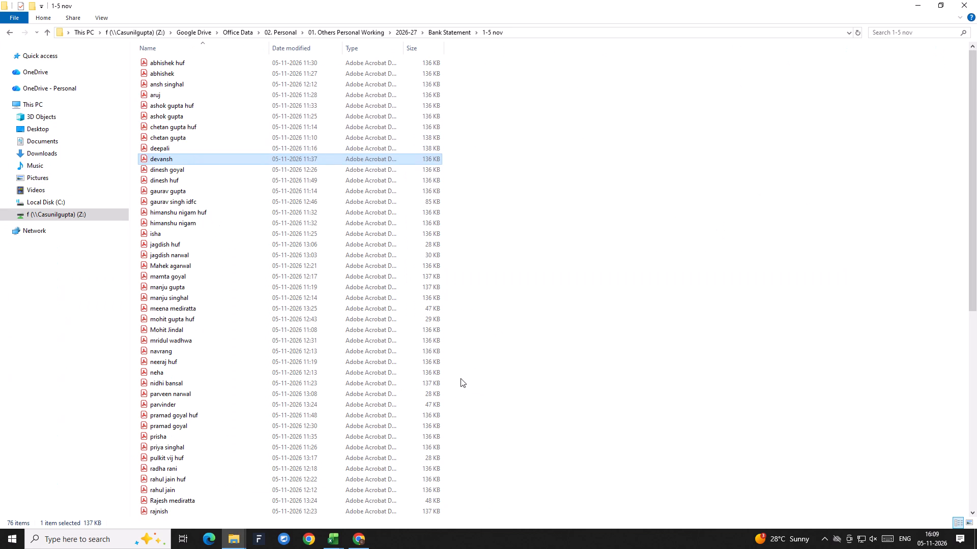
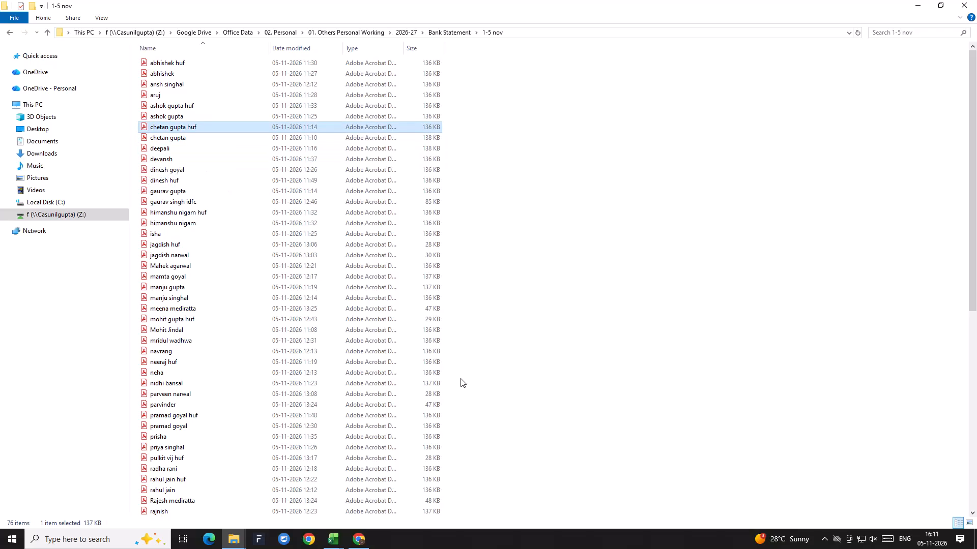
Go back up through the statement PDFs in the 1-5 nov folder to the first file.
{"action": "key", "text": "Down"}
{"action": "key", "text": "Up"}
{"action": "key", "text": "Up"}
{"action": "key", "text": "Up"}
{"action": "key", "text": "Up"}
{"action": "key", "text": "Up"}
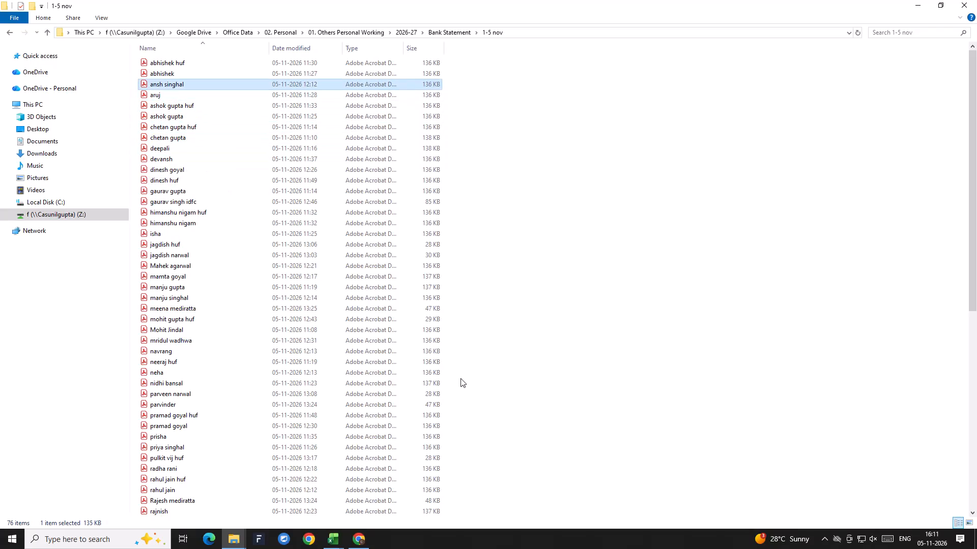
{"action": "key", "text": "Up"}
{"action": "key", "text": "Up"}
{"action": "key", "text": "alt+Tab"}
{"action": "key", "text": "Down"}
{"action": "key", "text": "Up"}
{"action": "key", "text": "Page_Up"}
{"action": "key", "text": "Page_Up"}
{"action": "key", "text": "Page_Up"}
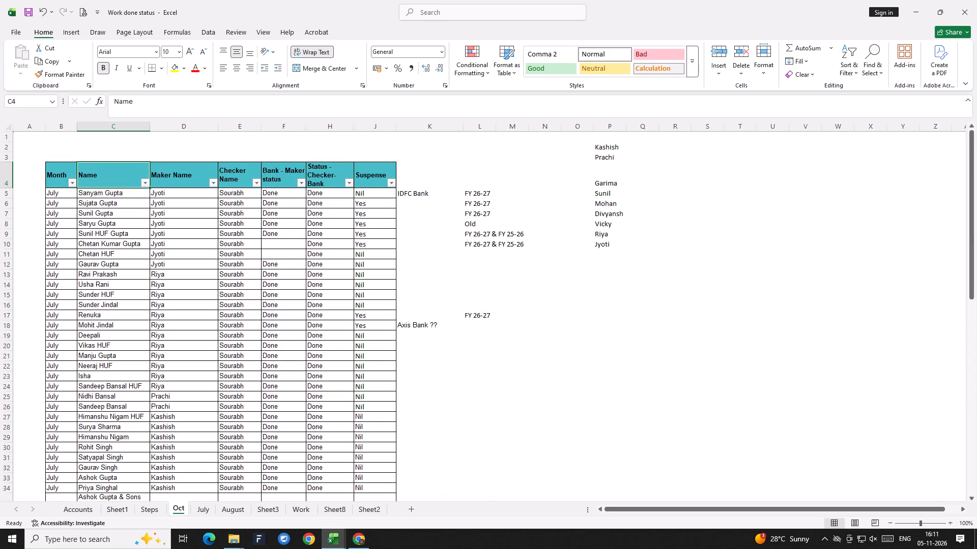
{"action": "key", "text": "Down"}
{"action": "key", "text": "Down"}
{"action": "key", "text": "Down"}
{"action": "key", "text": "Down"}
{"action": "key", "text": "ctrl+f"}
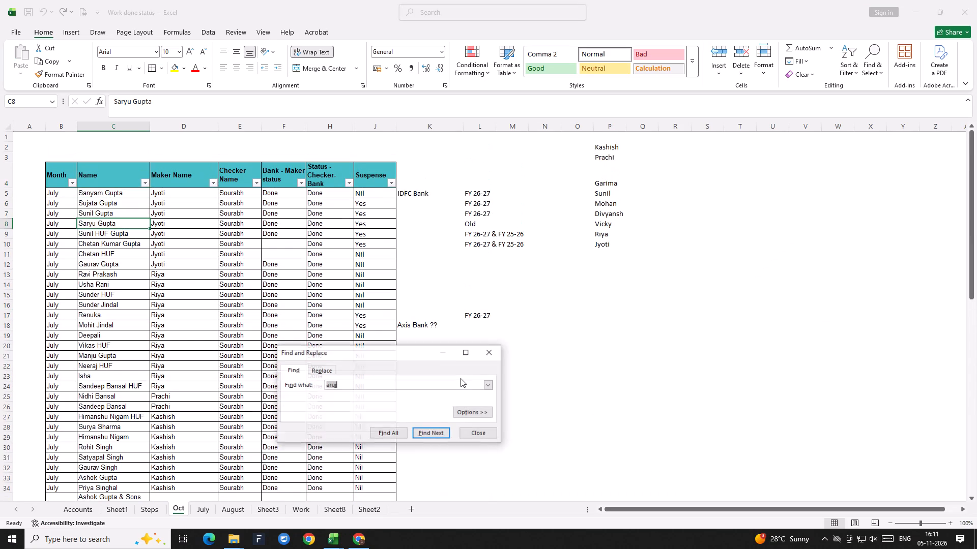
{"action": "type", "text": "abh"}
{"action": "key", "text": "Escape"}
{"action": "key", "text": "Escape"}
Switch back to the 1-5 nov folder in File Explorer and look through the statements down to the last file, returning to the first.
{"action": "key", "text": "alt+Tab"}
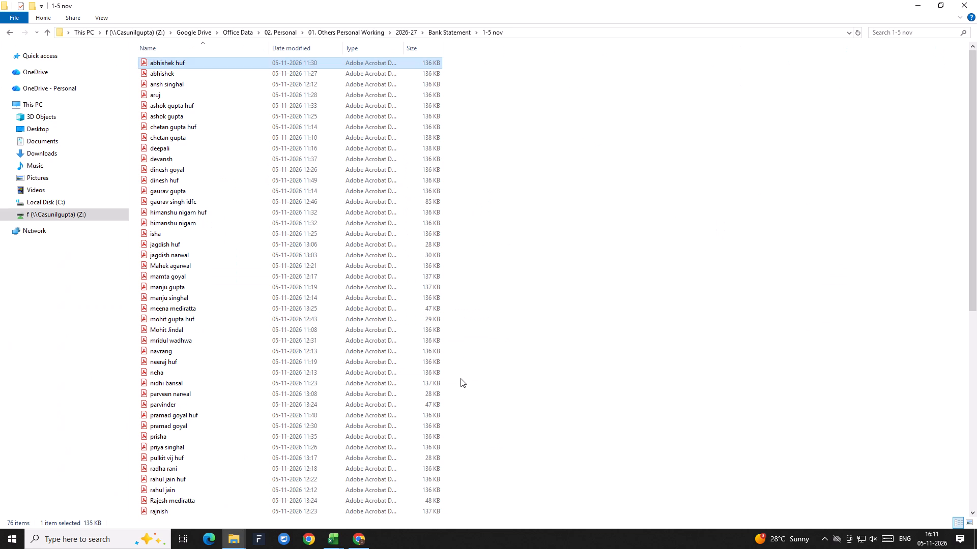
{"action": "key", "text": "Down"}
{"action": "key", "text": "Down"}
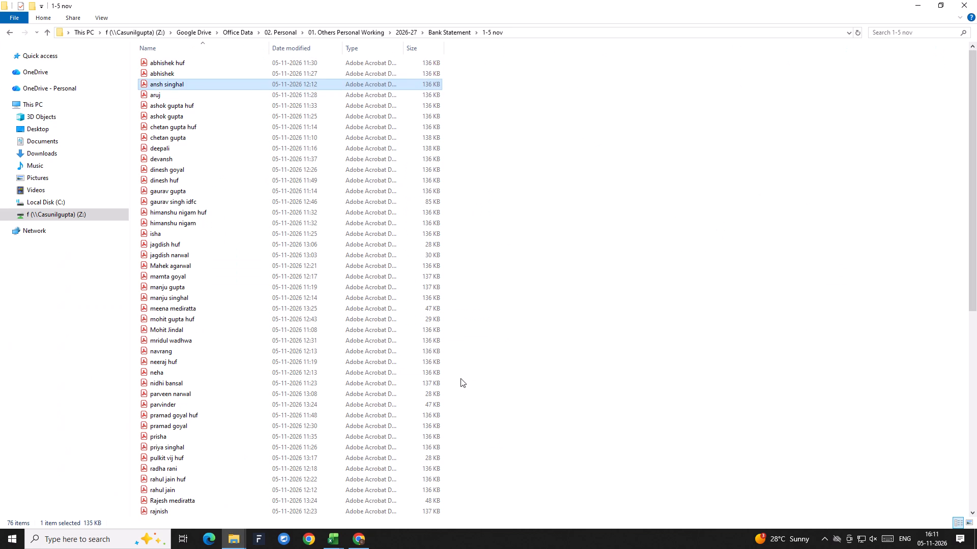
{"action": "key", "text": "Down"}
{"action": "key", "text": "Page_Down"}
{"action": "key", "text": "Page_Down"}
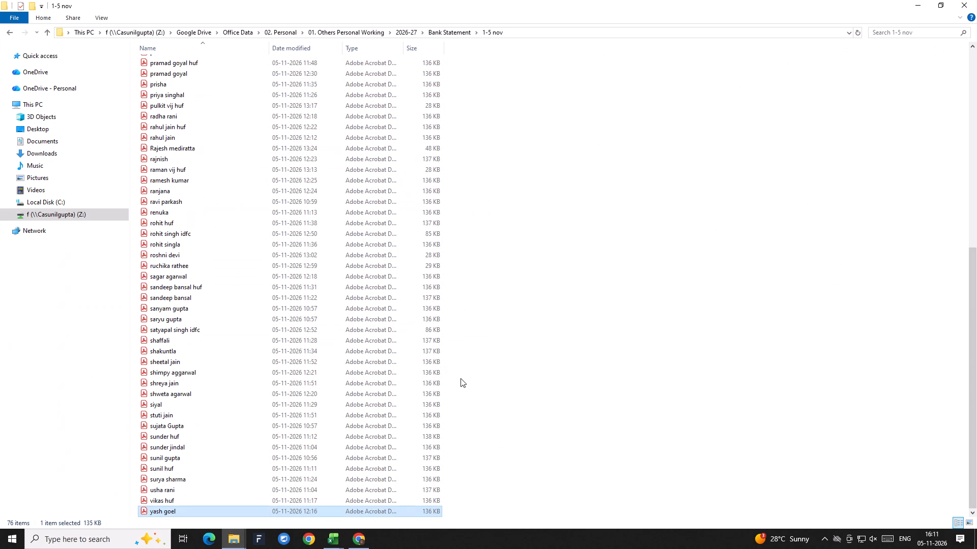
{"action": "key", "text": "Page_Up"}
{"action": "key", "text": "Page_Up"}
{"action": "key", "text": "Page_Up"}
{"action": "key", "text": "Page_Up"}
{"action": "key", "text": "Page_Up"}
{"action": "key", "text": "Page_Up"}
{"action": "key", "text": "Page_Up"}
{"action": "key", "text": "Page_Up"}
{"action": "key", "text": "Page_Up"}
{"action": "key", "text": "Page_Up"}
{"action": "key", "text": "Page_Up"}
{"action": "key", "text": "Page_Up"}
{"action": "key", "text": "Page_Up"}
{"action": "key", "text": "Page_Up"}
{"action": "key", "text": "Page_Up"}
{"action": "key", "text": "Page_Up"}
{"action": "key", "text": "Page_Up"}
{"action": "key", "text": "Page_Up"}
{"action": "key", "text": "Page_Up"}
{"action": "key", "text": "Page_Up"}
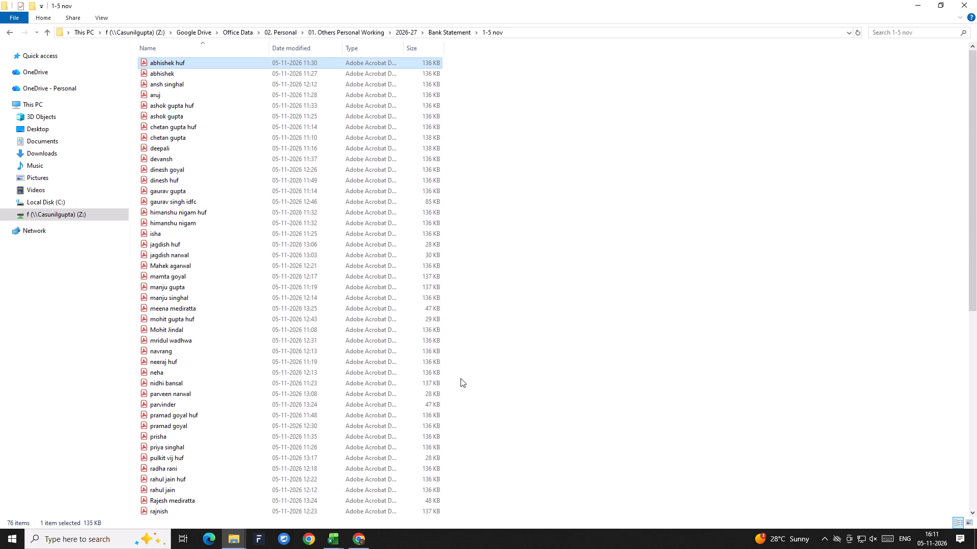
Locate the parvinder statement in the 1-5 nov folder, and search the workbook's Oct sheet for "parv" and "par".
{"action": "type", "text": "par"}
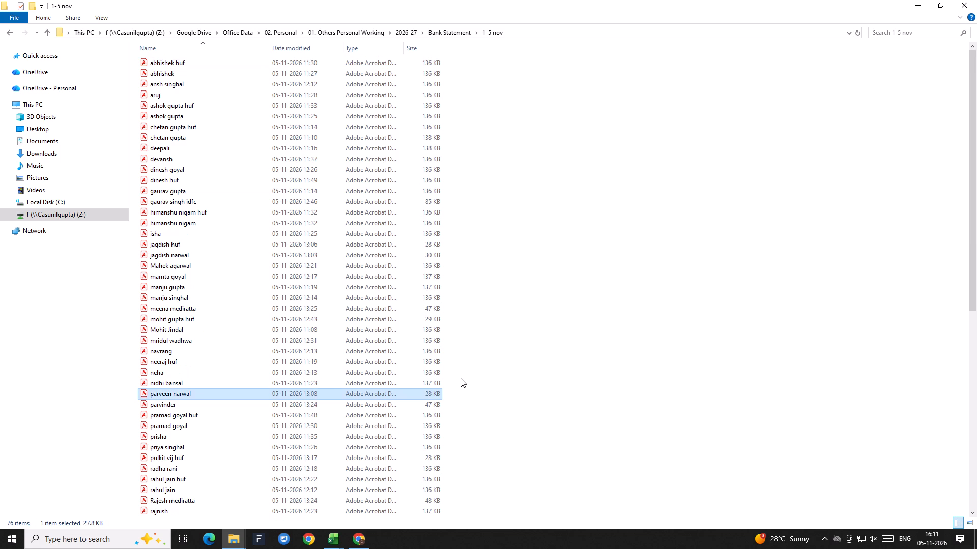
{"action": "key", "text": "Down"}
{"action": "key", "text": "alt+Tab"}
{"action": "key", "text": "Down"}
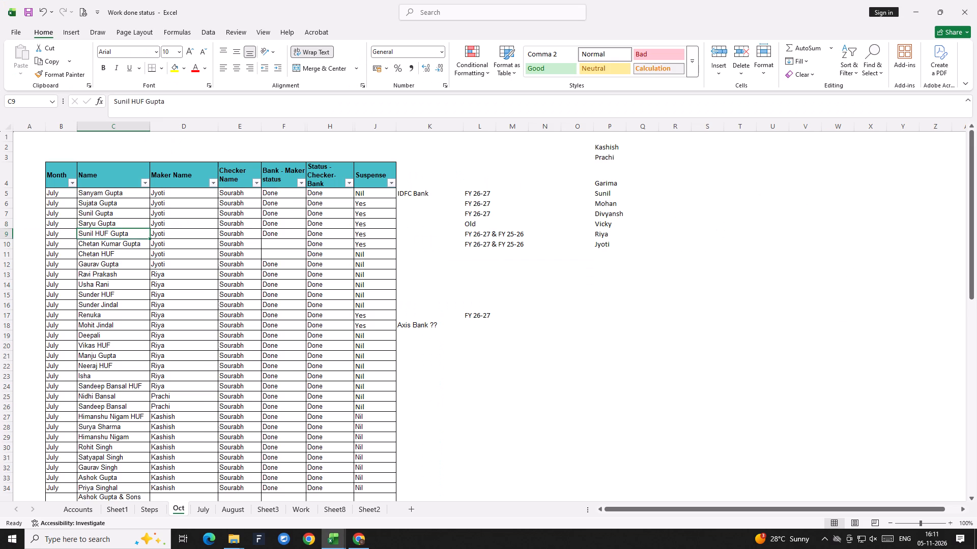
{"action": "key", "text": "ctrl+f"}
{"action": "type", "text": "parv"}
{"action": "key", "text": "Return"}
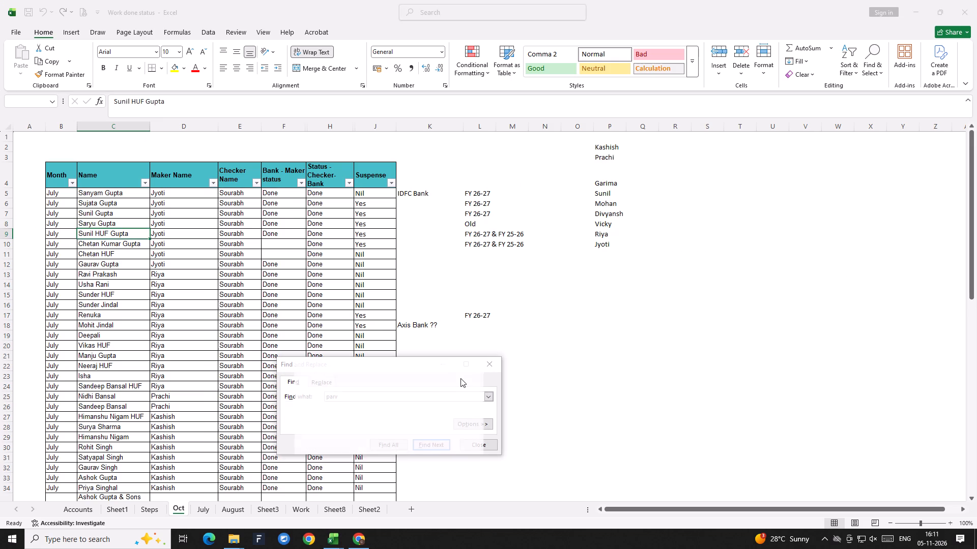
{"action": "key", "text": "Escape"}
{"action": "key", "text": "BackSpace"}
{"action": "key", "text": "Return"}
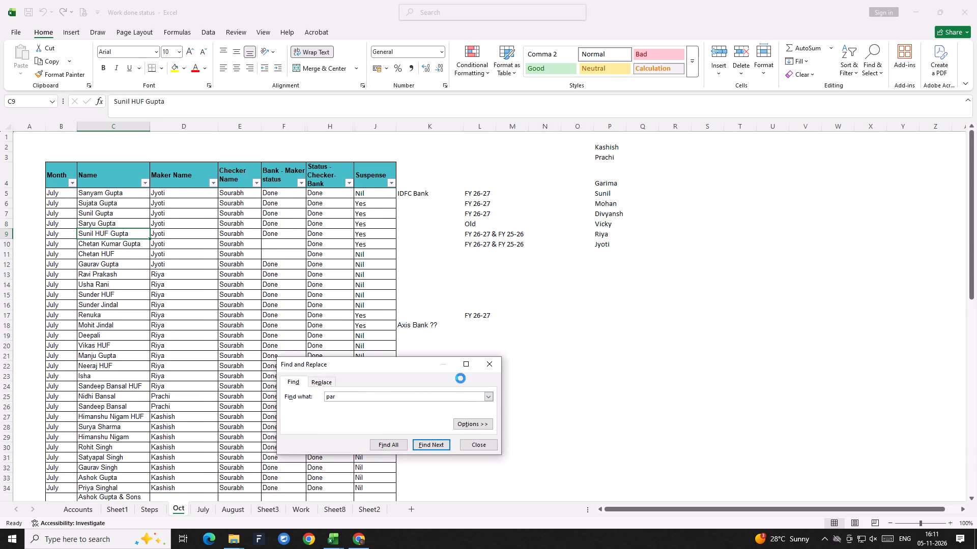
{"action": "key", "text": "Return"}
{"action": "key", "text": "Return"}
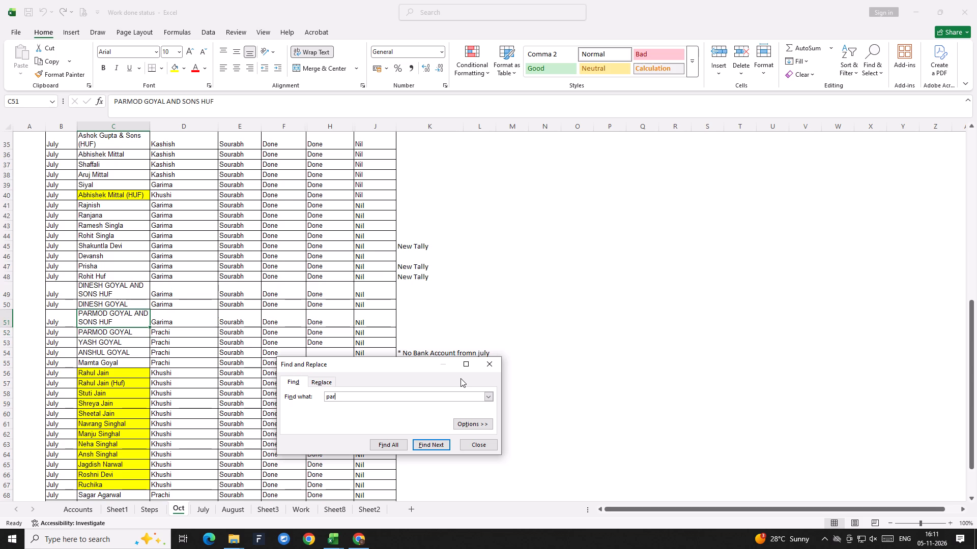
{"action": "key", "text": "Return"}
{"action": "key", "text": "Escape"}
Remove the fill colour from all Name column entries from C5 down on the Oct sheet.
{"action": "key", "text": "Page_Up"}
{"action": "key", "text": "Page_Up"}
{"action": "key", "text": "Page_Up"}
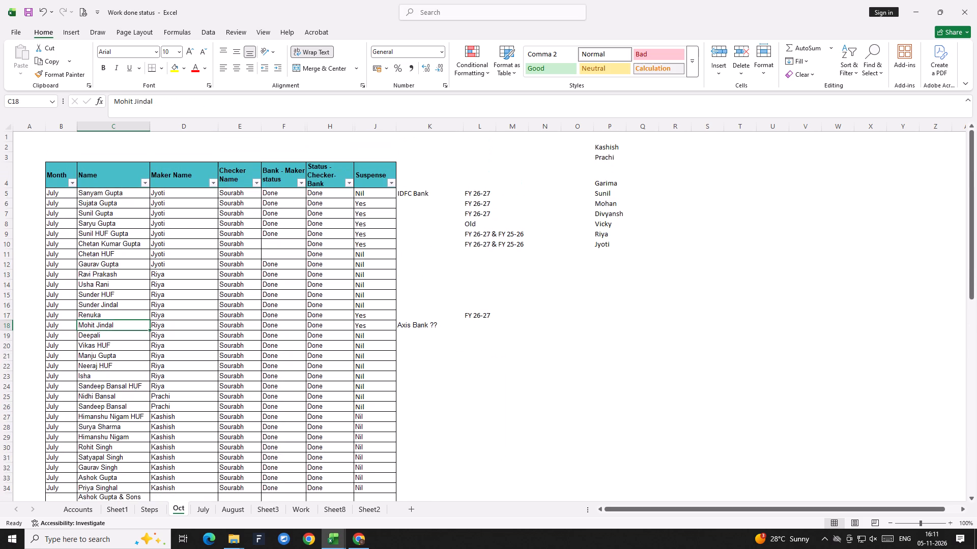
{"action": "key", "text": "Up"}
{"action": "key", "text": "Up"}
{"action": "key", "text": "Up"}
{"action": "key", "text": "Up"}
{"action": "key", "text": "Up"}
{"action": "key", "text": "Up"}
{"action": "key", "text": "Up"}
{"action": "key", "text": "Up"}
{"action": "key", "text": "Up"}
{"action": "key", "text": "Up"}
{"action": "key", "text": "Up"}
{"action": "key", "text": "Up"}
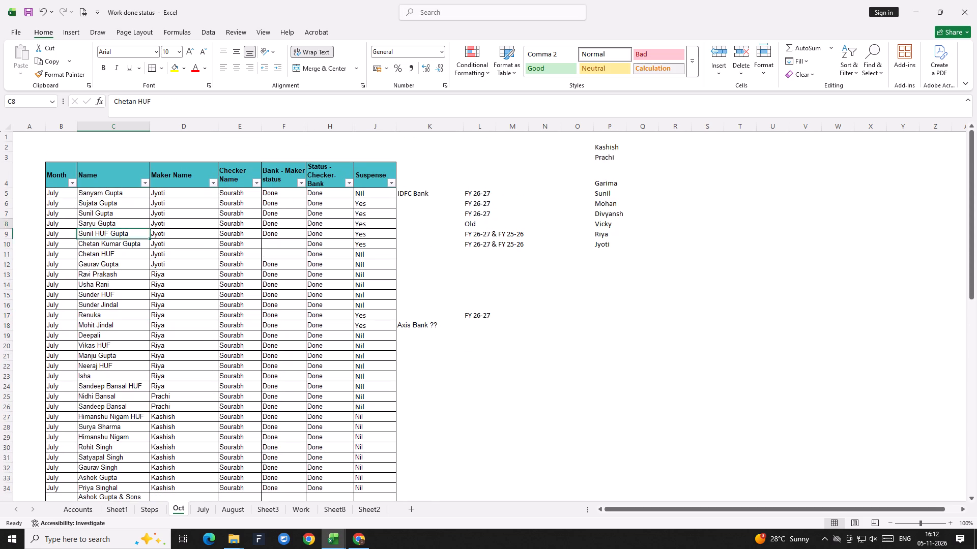
{"action": "key", "text": "Up"}
{"action": "key", "text": "ctrl+shift+Down"}
{"action": "key", "text": "alt+h"}
{"action": "key", "text": "alt+h"}
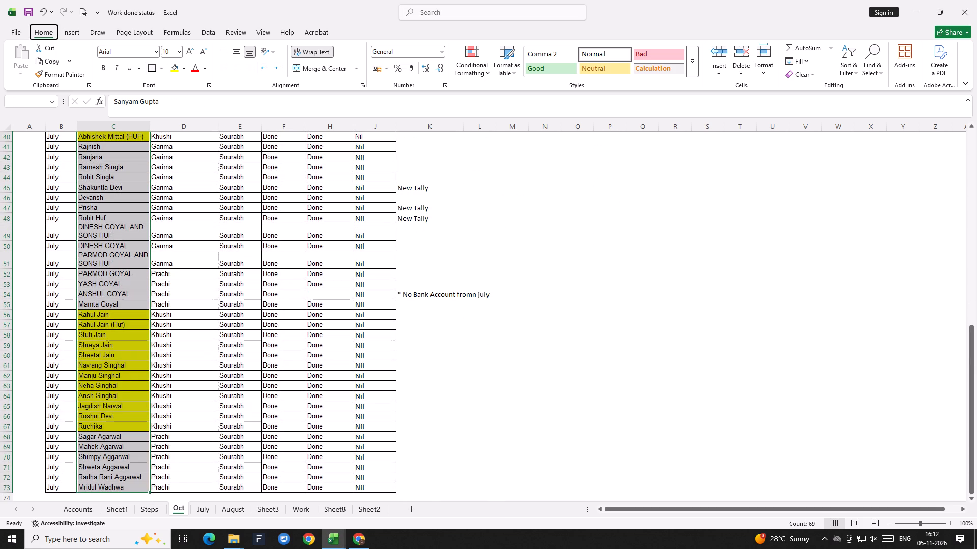
{"action": "key", "text": "alt+n"}
{"action": "key", "text": "Up"}
{"action": "key", "text": "Up"}
{"action": "key", "text": "Down"}
Return to the first statement in the 1-5 nov folder, and sort the Oct sheet's table by Name from A to Z.
{"action": "key", "text": "alt+Tab"}
{"action": "key", "text": "Down"}
{"action": "key", "text": "Up"}
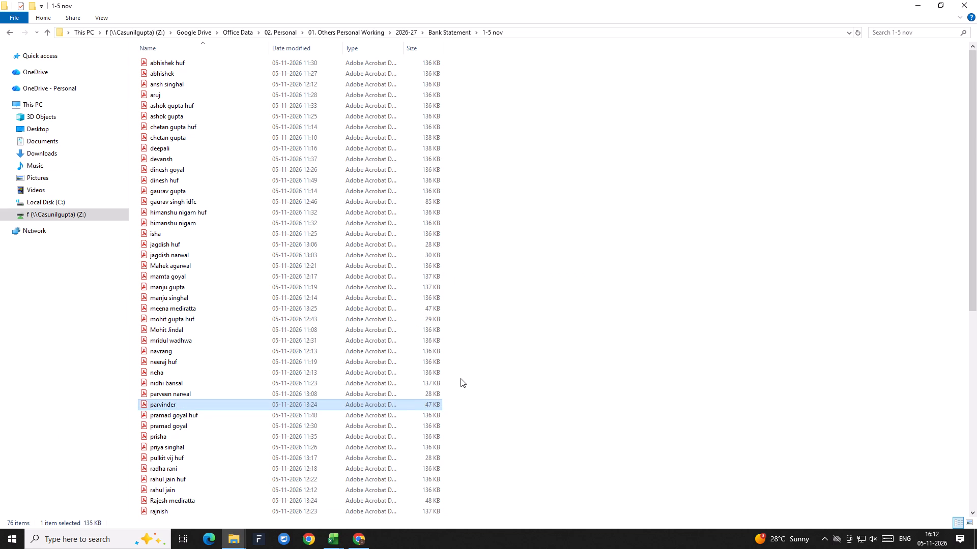
{"action": "key", "text": "Page_Up"}
{"action": "key", "text": "Page_Up"}
{"action": "key", "text": "alt+Tab"}
{"action": "key", "text": "Down"}
{"action": "key", "text": "Down"}
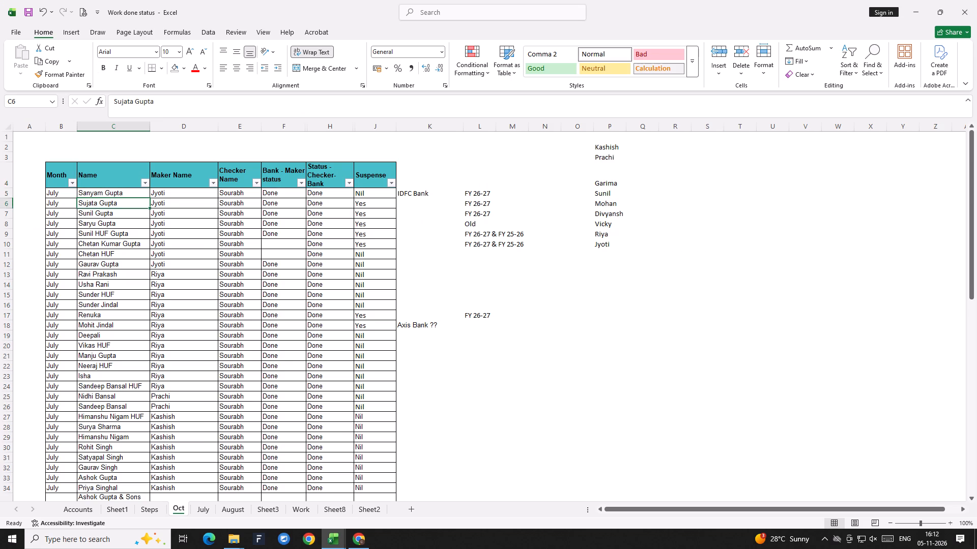
{"action": "left_click", "coordinate": [149, 184]}
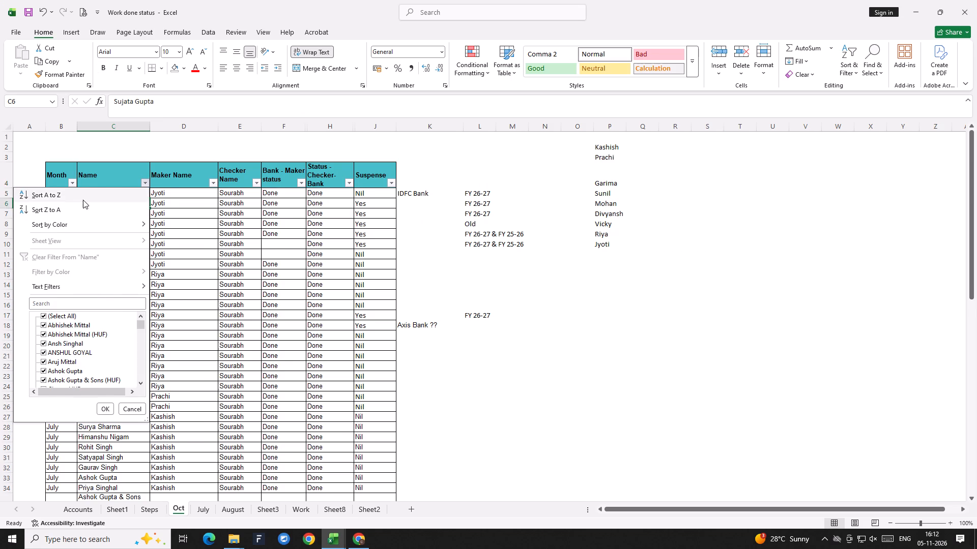
{"action": "left_click", "coordinate": [83, 200]}
{"action": "key", "text": "Up"}
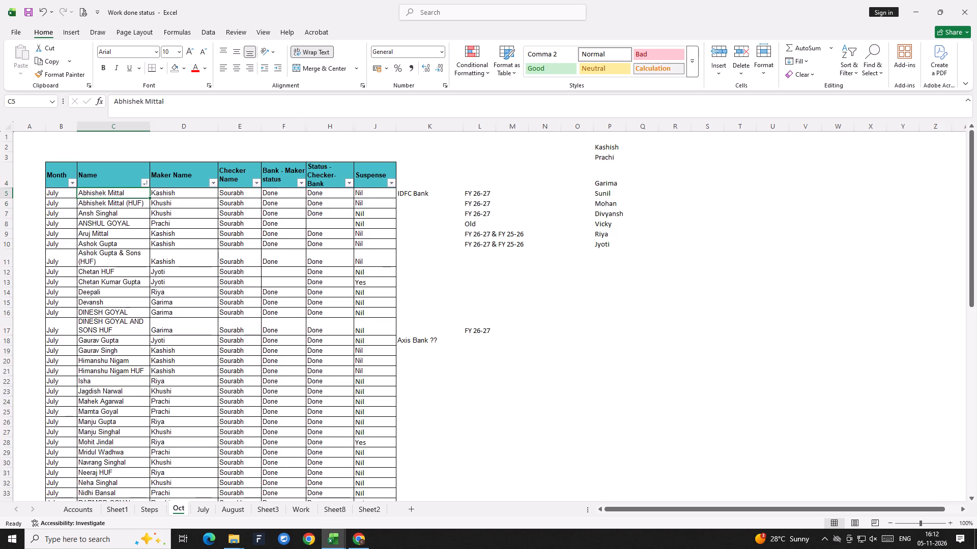
{"action": "key", "text": "Down"}
{"action": "key", "text": "Up"}
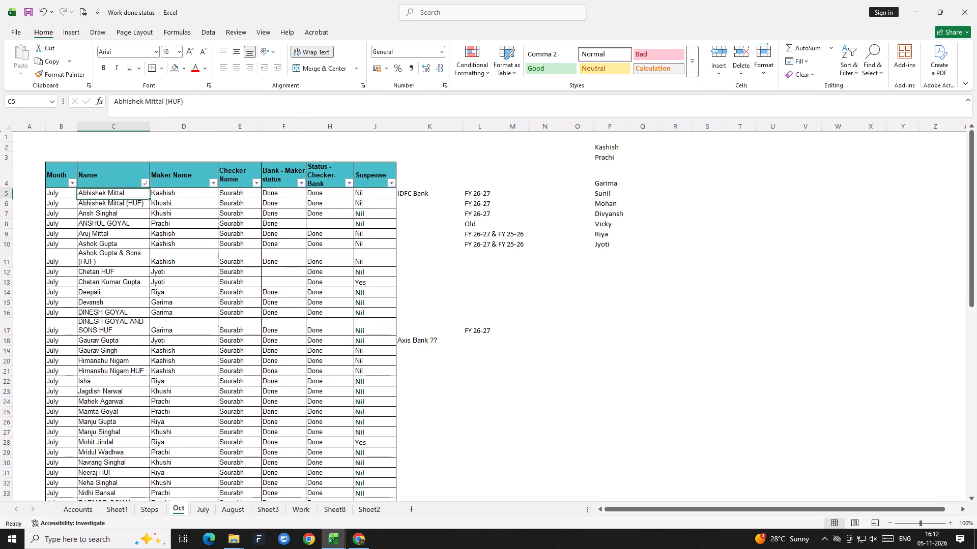
Check the abhishek statements in the 1-5 nov folder and fill their matching Name cells, C5 and C6, with the lightest gold theme colour.
{"action": "key", "text": "Left"}
{"action": "key", "text": "Down"}
{"action": "key", "text": "Up"}
{"action": "key", "text": "Right"}
{"action": "key", "text": "alt+Tab"}
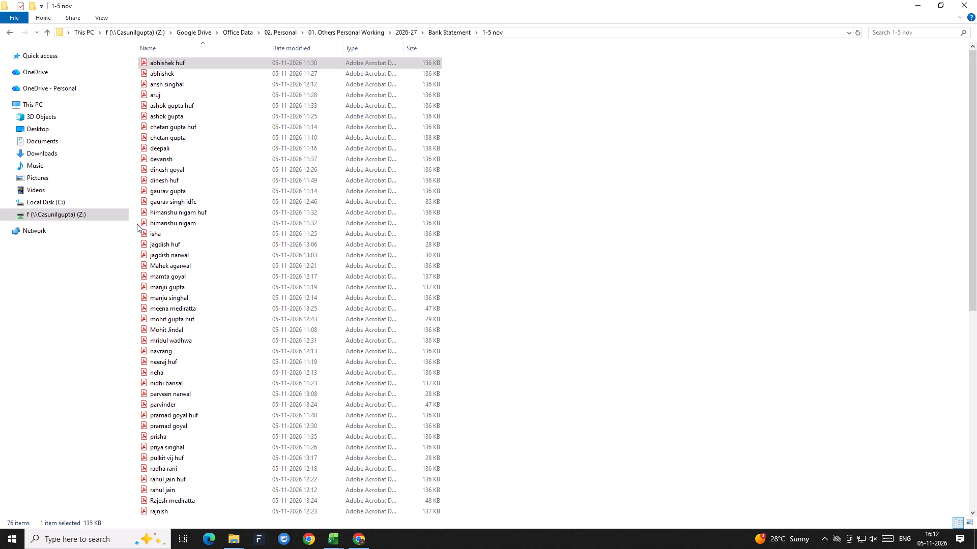
{"action": "key", "text": "Down"}
{"action": "key", "text": "Up"}
{"action": "key", "text": "Down"}
{"action": "key", "text": "alt+Tab"}
{"action": "key", "text": "Down"}
{"action": "key", "text": "Down"}
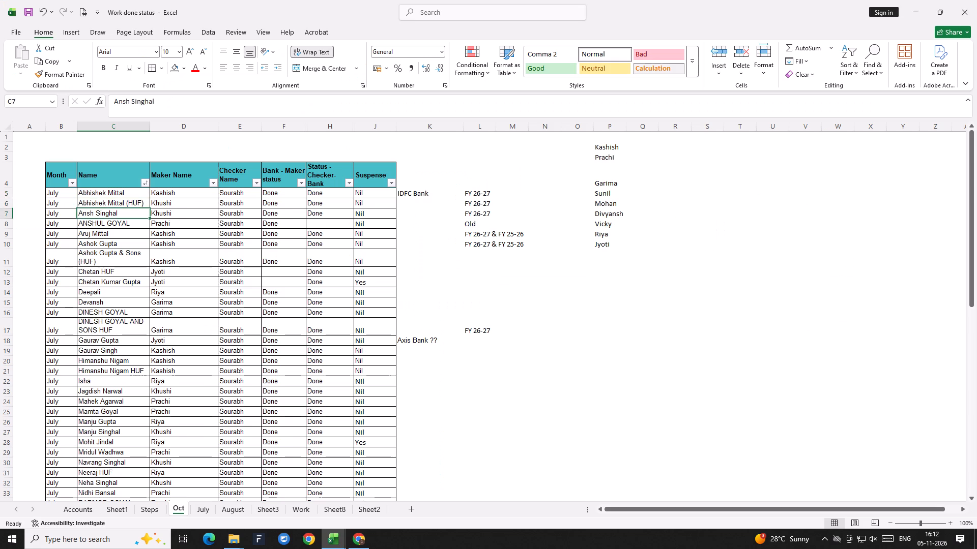
{"action": "key", "text": "Up"}
{"action": "key", "text": "Up"}
{"action": "key", "text": "alt+h"}
{"action": "key", "text": "alt+h"}
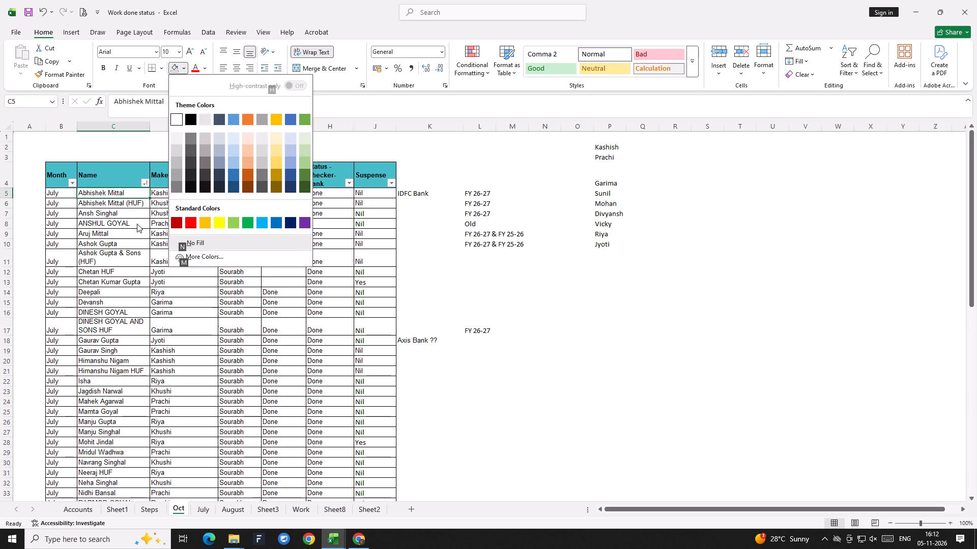
{"action": "key", "text": "Down"}
{"action": "key", "text": "Down"}
{"action": "key", "text": "Right"}
{"action": "key", "text": "Up"}
{"action": "key", "text": "Right"}
{"action": "key", "text": "Right"}
{"action": "key", "text": "Right"}
{"action": "key", "text": "Right"}
{"action": "key", "text": "Right"}
{"action": "key", "text": "Right"}
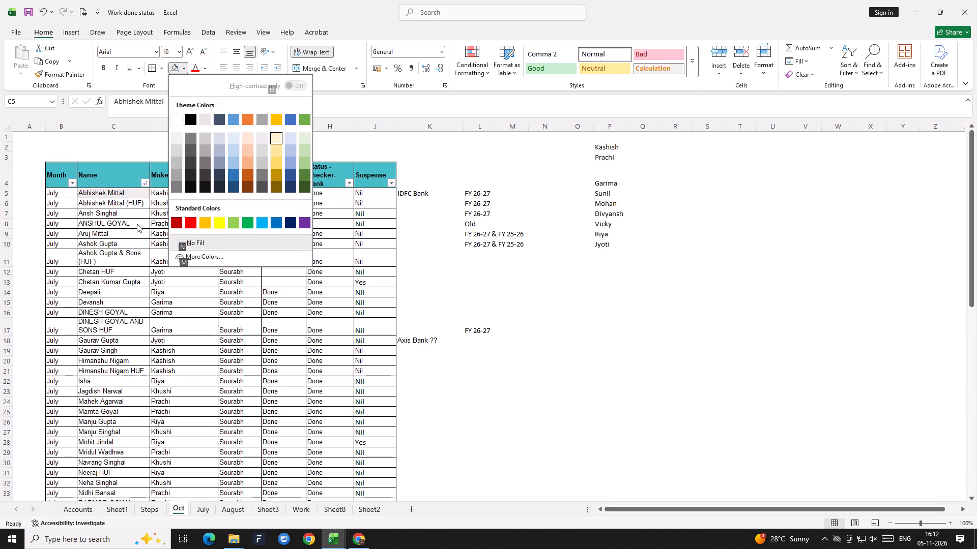
{"action": "key", "text": "Return"}
{"action": "key", "text": "Down"}
{"action": "key", "text": "F4"}
Check the ansh statement in the 1-5 nov folder and apply the same light gold fill to the ansh and aruj entries, C7 and C9.
{"action": "key", "text": "alt+Tab"}
{"action": "key", "text": "Down"}
{"action": "key", "text": "Down"}
{"action": "key", "text": "Up"}
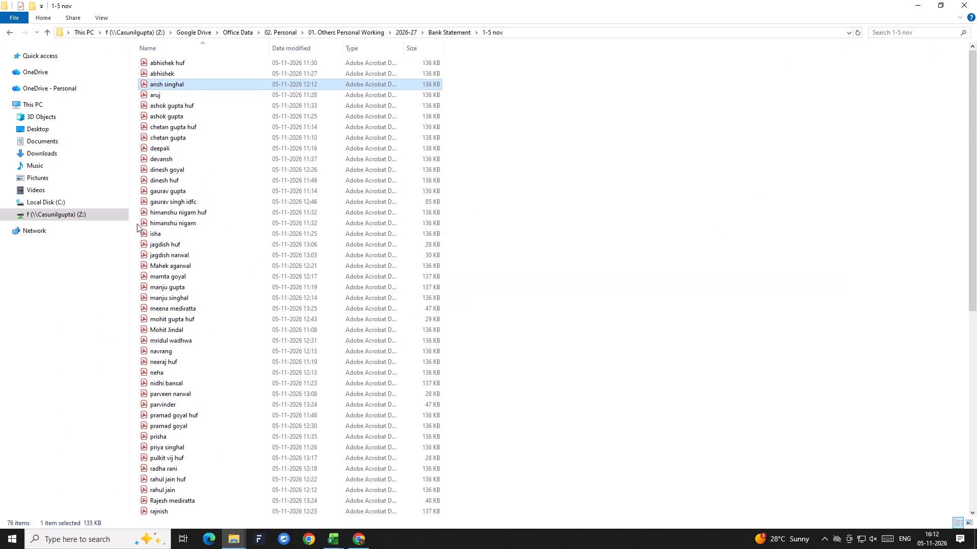
{"action": "key", "text": "alt+Tab"}
{"action": "key", "text": "Down"}
{"action": "key", "text": "F4"}
{"action": "key", "text": "Down"}
{"action": "key", "text": "Down"}
{"action": "key", "text": "F4"}
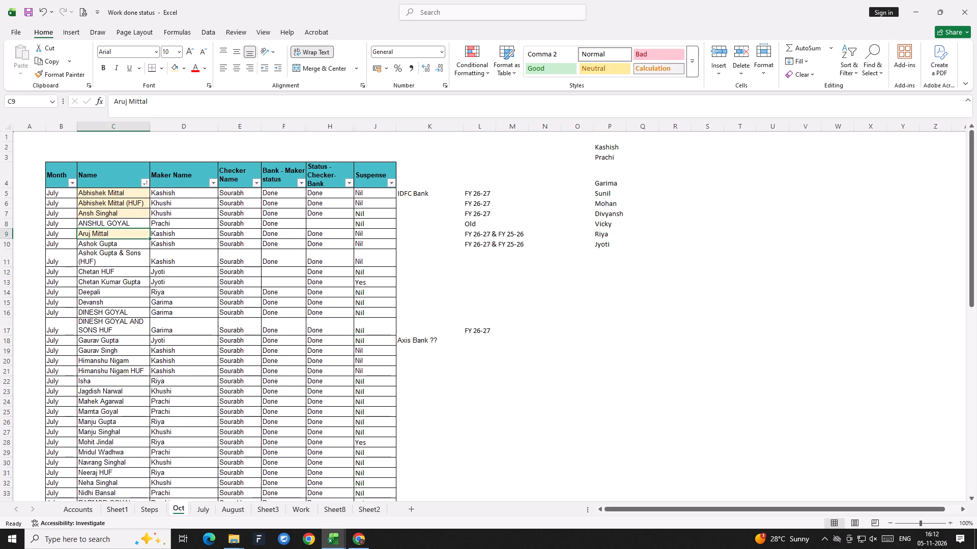
Check the ashok statements in the 1-5 nov folder and apply the same light gold fill to their Name cells, C10 and C11.
{"action": "key", "text": "alt+Tab"}
{"action": "key", "text": "Down"}
{"action": "key", "text": "Down"}
{"action": "key", "text": "alt+Tab"}
{"action": "key", "text": "Down"}
{"action": "key", "text": "Down"}
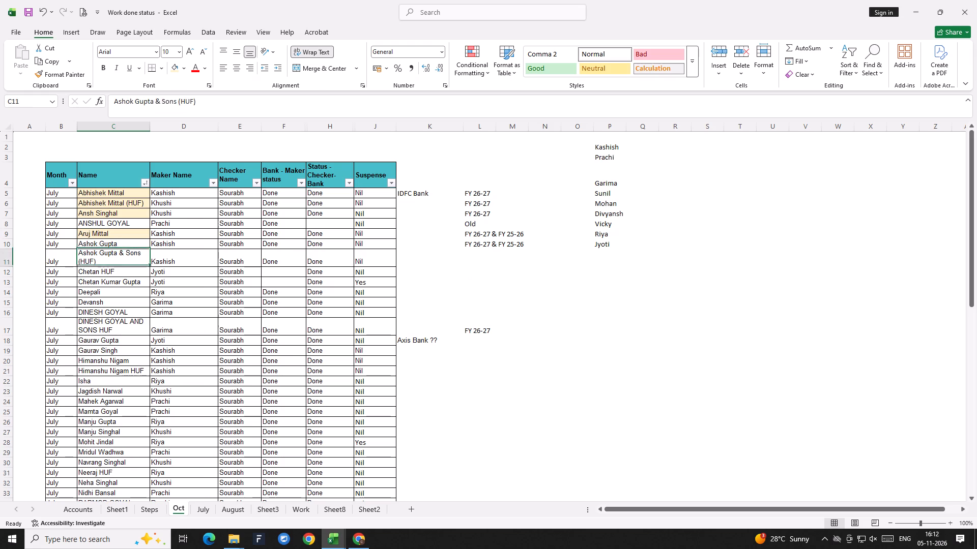
{"action": "key", "text": "Down"}
{"action": "key", "text": "Up"}
{"action": "key", "text": "Up"}
{"action": "key", "text": "F4"}
{"action": "key", "text": "Down"}
{"action": "key", "text": "F4"}
Check the chetan statements in the 1-5 nov folder and apply the same light gold fill to their Name cells, C12 and C13.
{"action": "key", "text": "alt+Tab"}
{"action": "key", "text": "Down"}
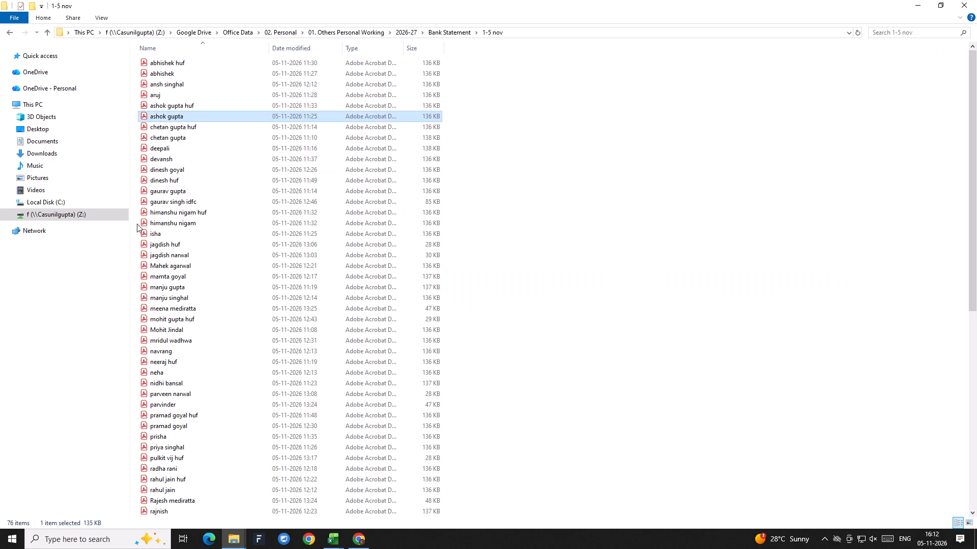
{"action": "key", "text": "Down"}
{"action": "key", "text": "Up"}
{"action": "key", "text": "Down"}
{"action": "key", "text": "alt+Tab"}
{"action": "key", "text": "Down"}
{"action": "key", "text": "Down"}
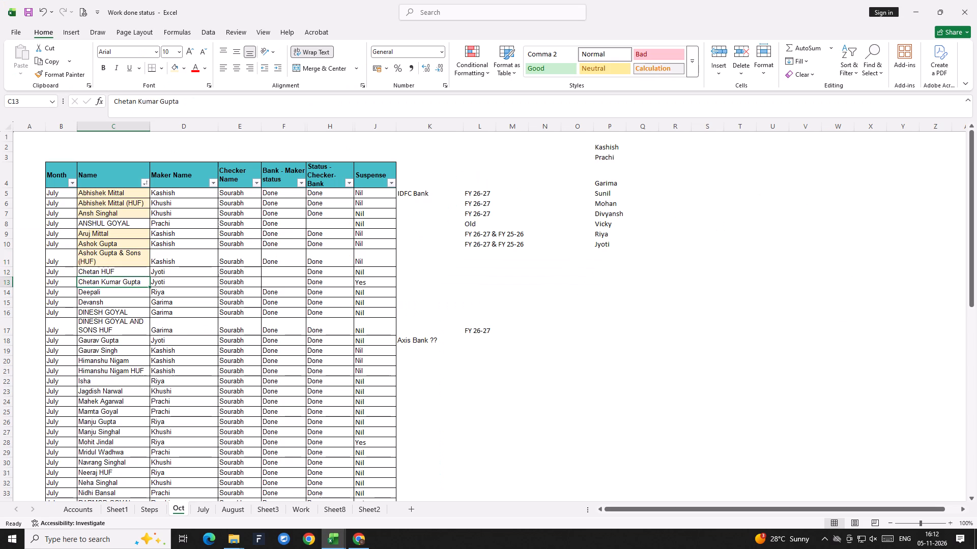
{"action": "key", "text": "Up"}
{"action": "key", "text": "F4"}
{"action": "key", "text": "Down"}
{"action": "key", "text": "F4"}
Check the deepali and devansh statements in the 1-5 nov folder and apply the light gold fill to C14 and C15.
{"action": "key", "text": "alt+Tab"}
{"action": "key", "text": "Down"}
{"action": "key", "text": "Down"}
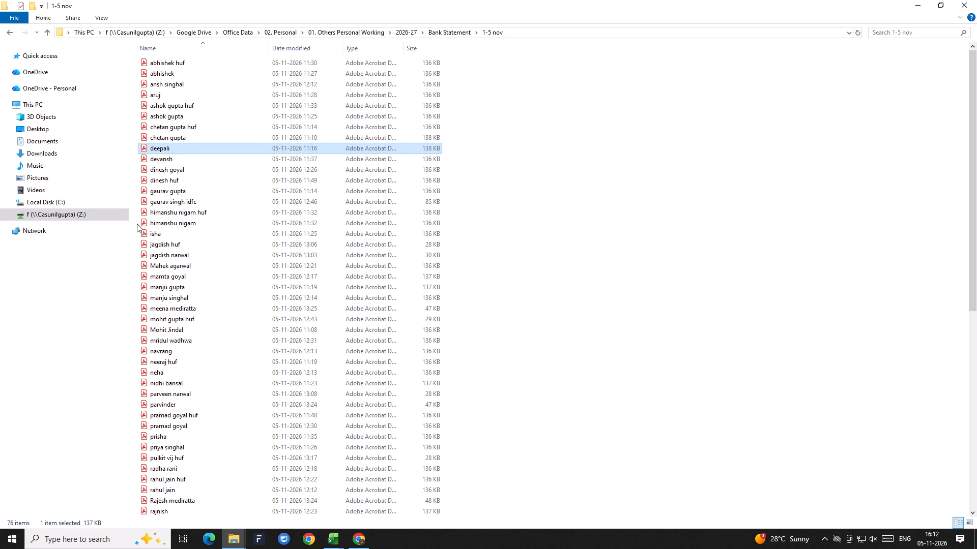
{"action": "key", "text": "alt+Tab"}
{"action": "key", "text": "Down"}
{"action": "key", "text": "F4"}
{"action": "key", "text": "Down"}
{"action": "key", "text": "F4"}
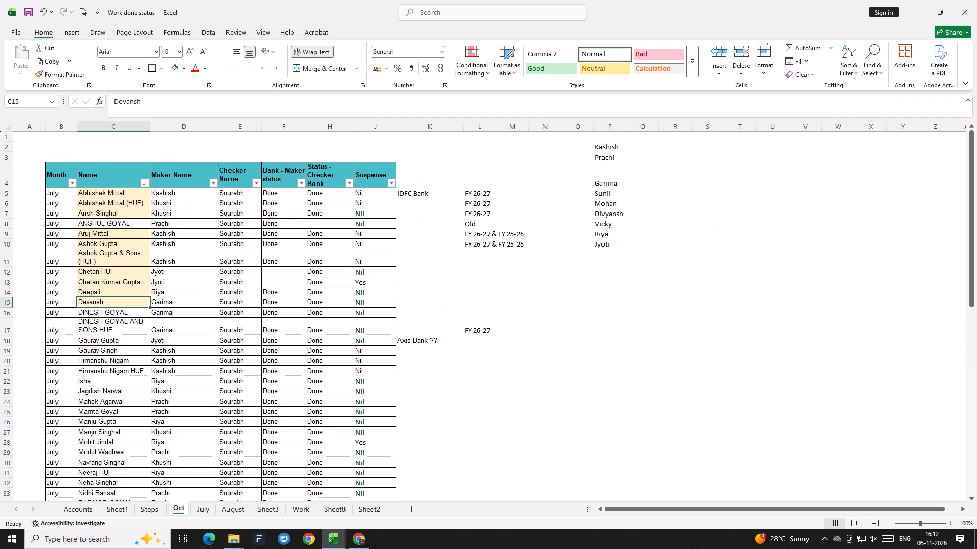
Check the dinesh statements in the 1-5 nov folder and apply the light gold fill to their Name cells, C16 and C17.
{"action": "key", "text": "alt+Tab"}
{"action": "key", "text": "Down"}
{"action": "key", "text": "Down"}
{"action": "key", "text": "Up"}
{"action": "key", "text": "Down"}
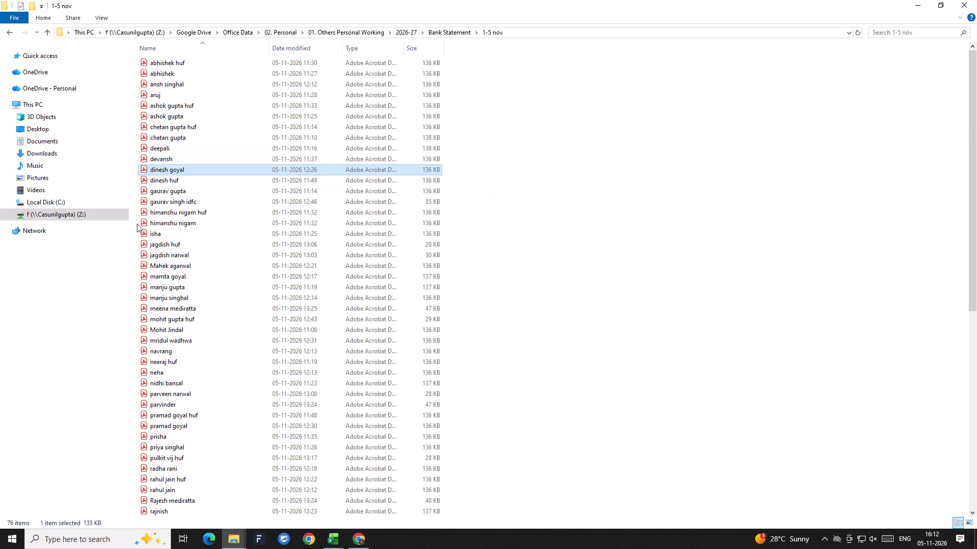
{"action": "key", "text": "alt+Tab"}
{"action": "key", "text": "Down"}
{"action": "key", "text": "F4"}
{"action": "key", "text": "Down"}
{"action": "key", "text": "F4"}
Check the two gaurav statements in the 1-5 nov folder and apply the light gold fill to their Name cells, C18 and C19.
{"action": "key", "text": "alt+Tab"}
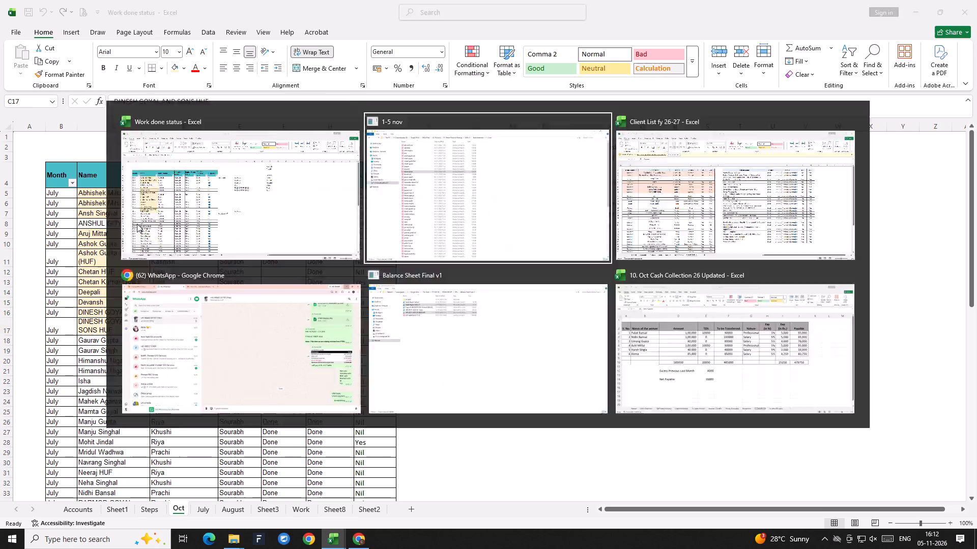
{"action": "key", "text": "Down"}
{"action": "key", "text": "Down"}
{"action": "key", "text": "alt+Tab"}
{"action": "key", "text": "Down"}
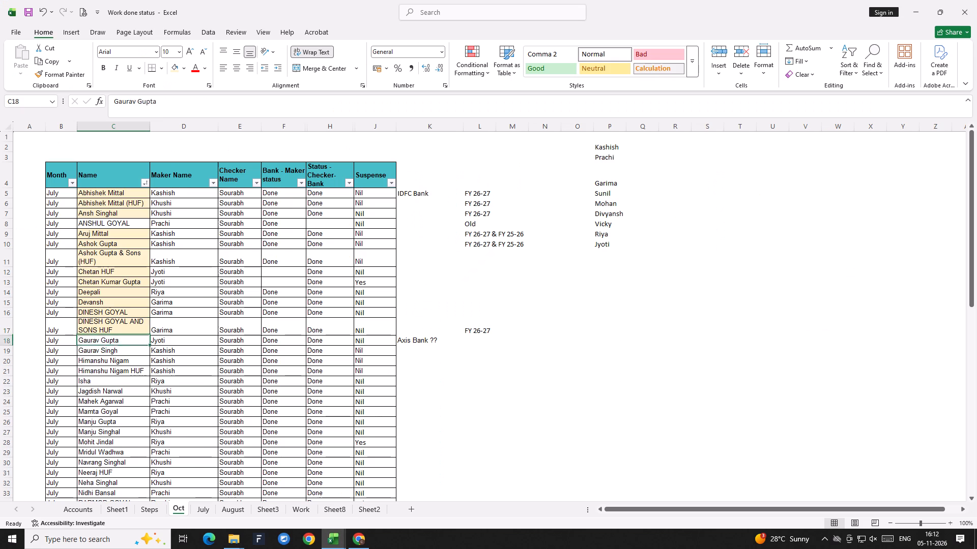
{"action": "key", "text": "Down"}
{"action": "key", "text": "Up"}
{"action": "key", "text": "F4"}
{"action": "key", "text": "alt+Tab"}
{"action": "key", "text": "Down"}
{"action": "key", "text": "alt+Tab"}
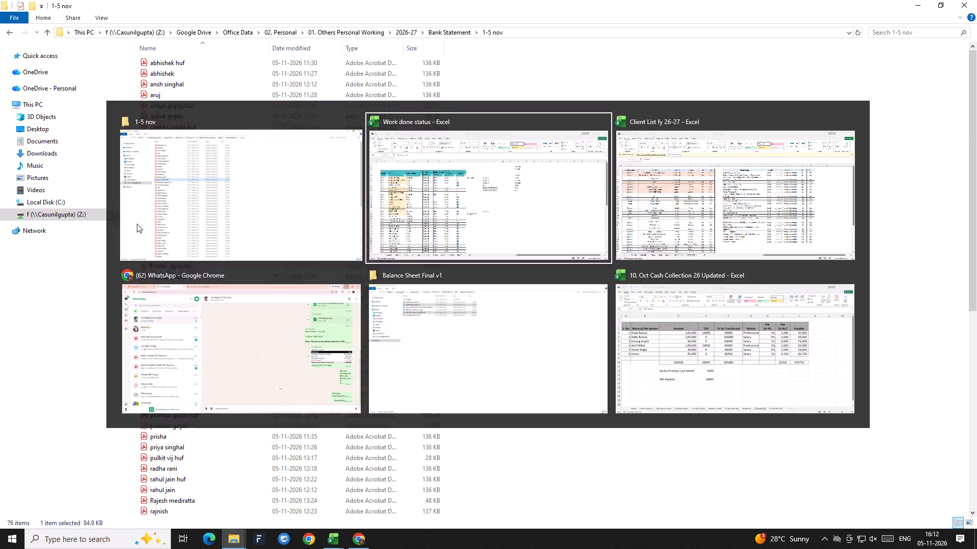
{"action": "key", "text": "Down"}
{"action": "key", "text": "alt+Tab"}
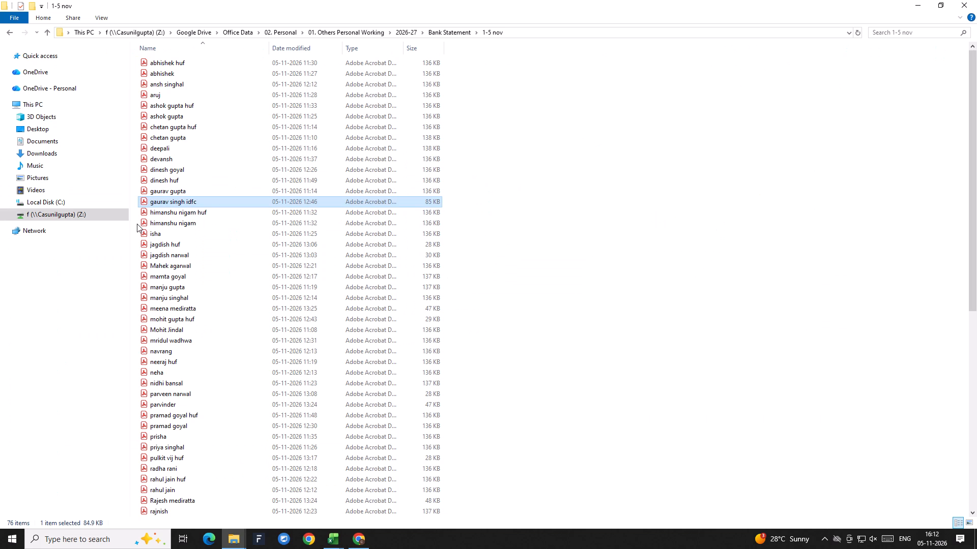
{"action": "key", "text": "alt+Tab"}
{"action": "key", "text": "F4"}
Check the himanshu statements in the 1-5 nov folder and apply the light gold fill to the himanshu and isha entries, C20 to C22.
{"action": "key", "text": "Down"}
{"action": "key", "text": "alt+Tab"}
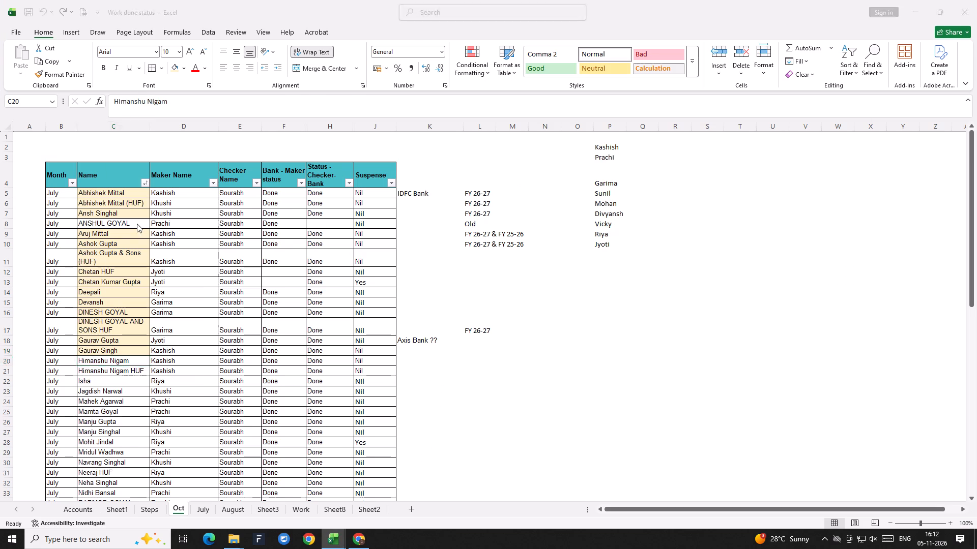
{"action": "key", "text": "alt+Tab"}
{"action": "key", "text": "Down"}
{"action": "key", "text": "F4"}
{"action": "key", "text": "Up"}
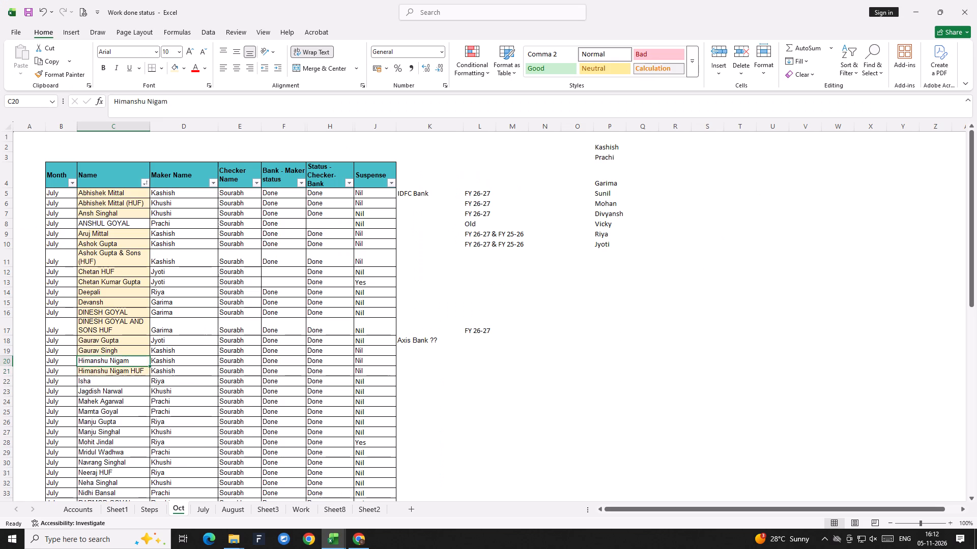
{"action": "key", "text": "F4"}
{"action": "key", "text": "Down"}
{"action": "key", "text": "Down"}
{"action": "key", "text": "F4"}
Check the isha and jagdish statements in the 1-5 nov folder and apply the light gold fill to the jagdish entry, C23.
{"action": "key", "text": "alt+Tab"}
{"action": "key", "text": "Down"}
{"action": "key", "text": "Down"}
{"action": "key", "text": "Down"}
{"action": "key", "text": "Down"}
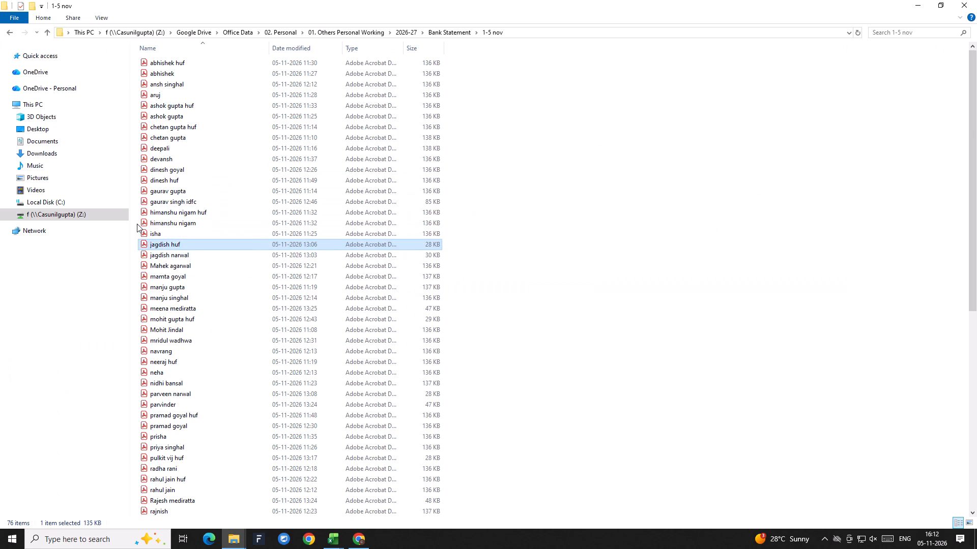
{"action": "key", "text": "alt+Tab"}
{"action": "key", "text": "Down"}
{"action": "key", "text": "F4"}
Recheck the jagdish huf statement, then insert a row below C23 and add its client in C24 by copying the C23 name and appending HUF.
{"action": "key", "text": "alt+Tab"}
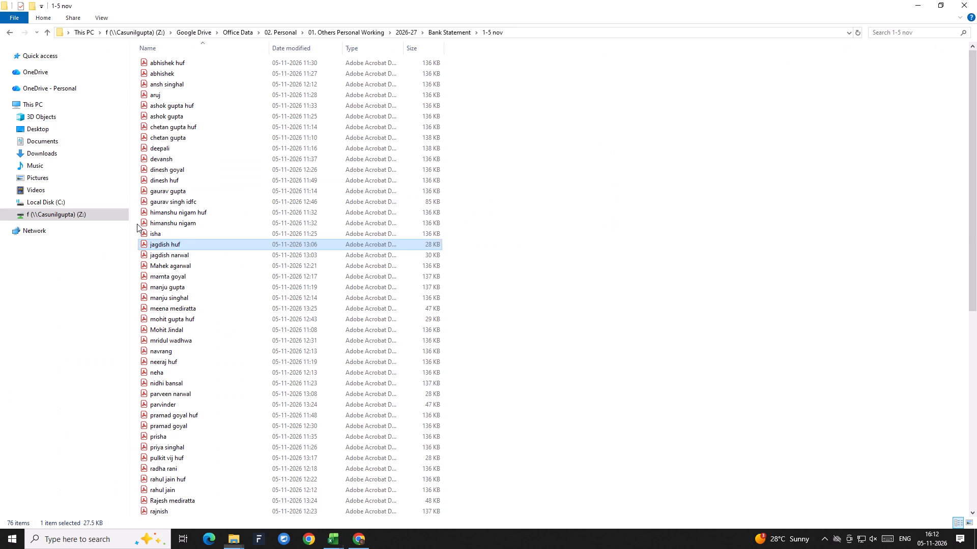
{"action": "key", "text": "Down"}
{"action": "key", "text": "Up"}
{"action": "key", "text": "alt+Tab"}
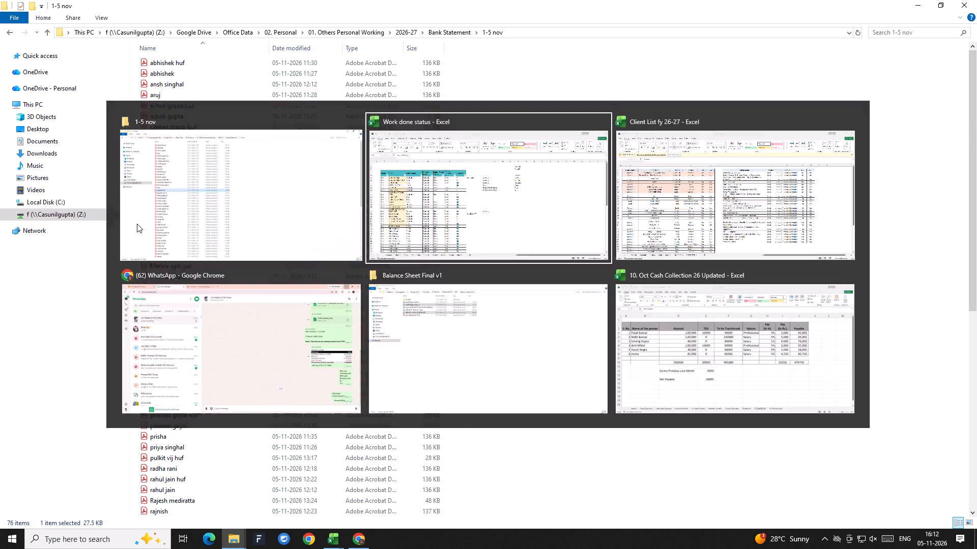
{"action": "key", "text": "Down"}
{"action": "key", "text": "shift+space"}
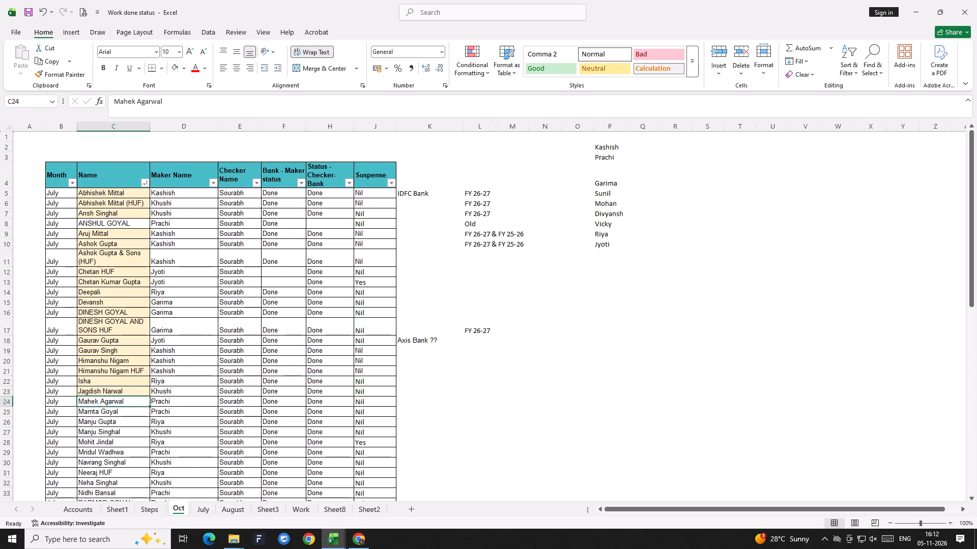
{"action": "key", "text": "ctrl+shift+equal"}
{"action": "key", "text": "Up"}
{"action": "key", "text": "ctrl+c"}
{"action": "key", "text": "Down"}
{"action": "key", "text": "ctrl+v"}
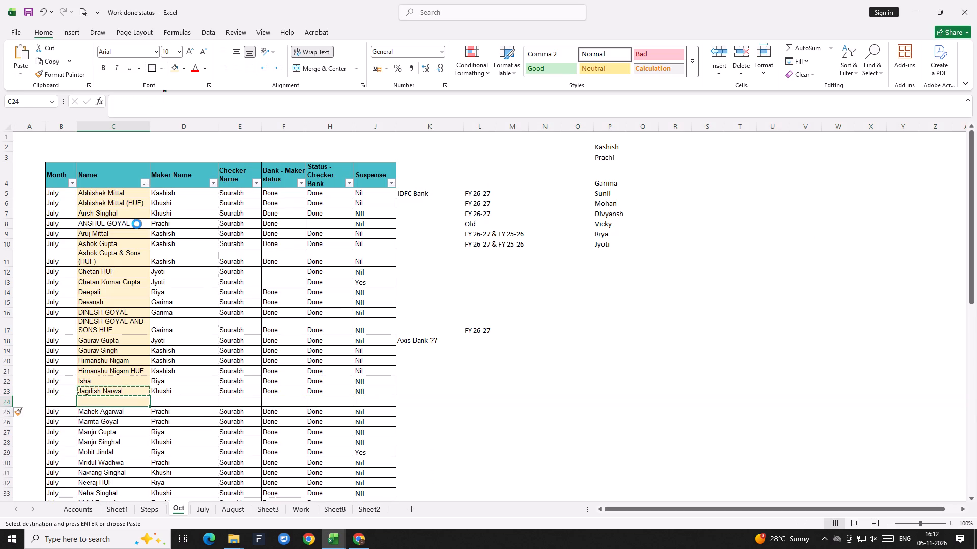
{"action": "key", "text": "Escape"}
{"action": "key", "text": "F2"}
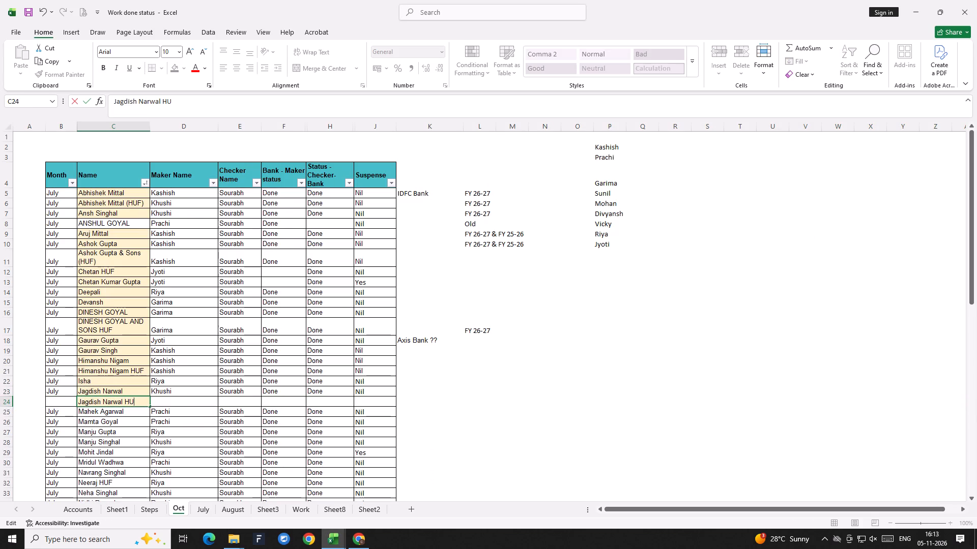
{"action": "key", "text": "Return"}
{"action": "key", "text": "Up"}
Check the mahek and mamta statements in the 1-5 nov folder and apply the light gold fill to their Name cells, C25 and C26.
{"action": "key", "text": "alt+Tab"}
{"action": "key", "text": "Down"}
{"action": "key", "text": "Down"}
{"action": "key", "text": "Up"}
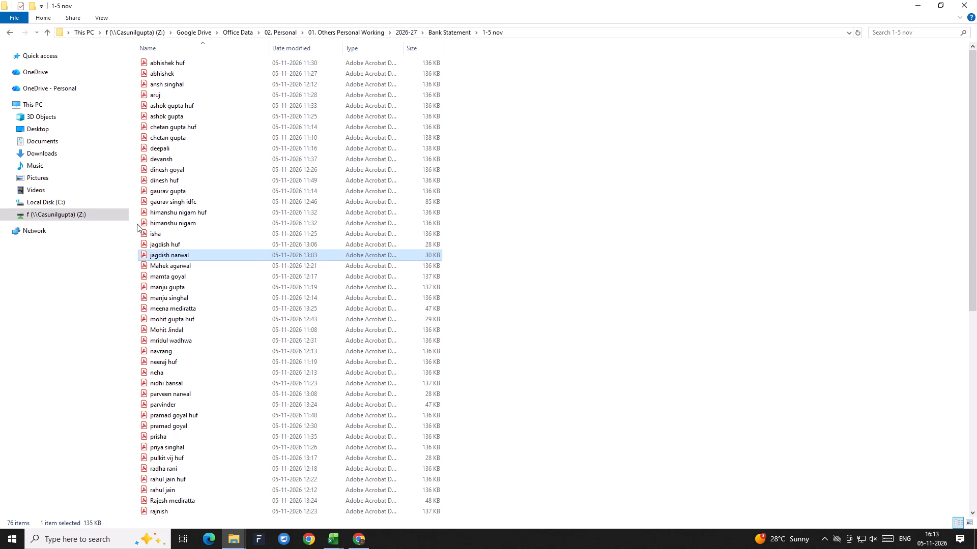
{"action": "key", "text": "Down"}
{"action": "key", "text": "alt+Tab"}
{"action": "key", "text": "Down"}
{"action": "key", "text": "Down"}
{"action": "key", "text": "Down"}
{"action": "key", "text": "Up"}
{"action": "key", "text": "Up"}
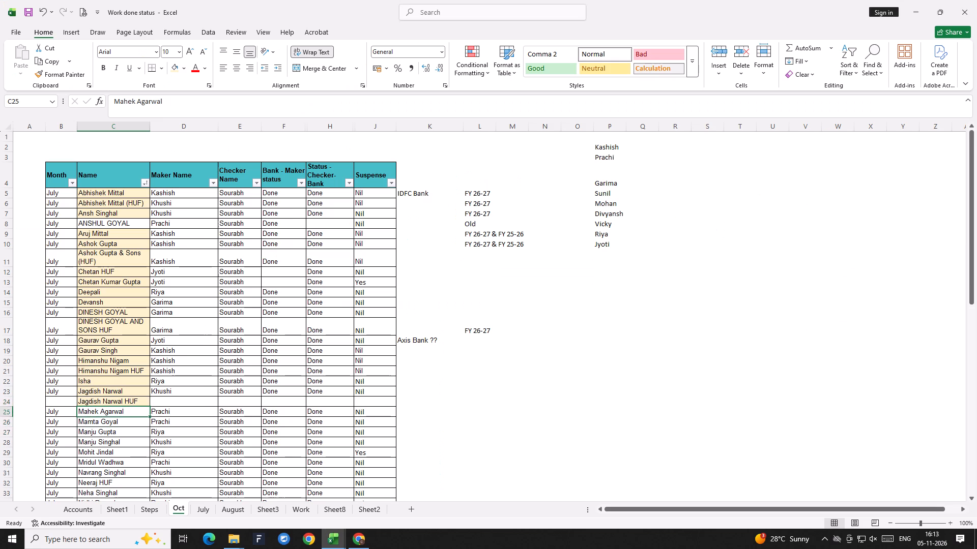
{"action": "left_click", "coordinate": [173, 65]}
{"action": "key", "text": "Down"}
{"action": "key", "text": "F4"}
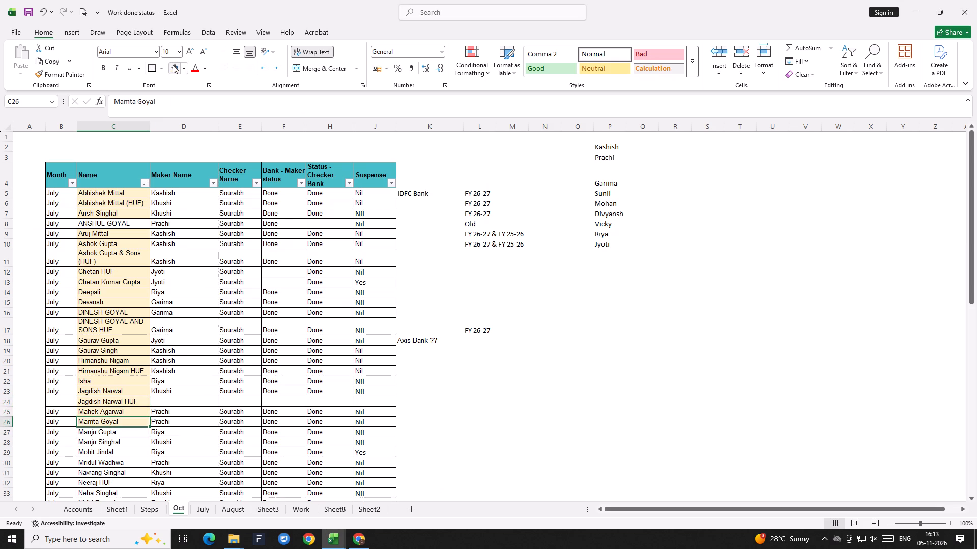
Check the two manju statements in the 1-5 nov folder and apply the light gold fill to their Name cells, C27 and C28.
{"action": "key", "text": "alt+Tab"}
{"action": "key", "text": "Down"}
{"action": "key", "text": "Down"}
{"action": "key", "text": "Down"}
{"action": "key", "text": "Down"}
{"action": "key", "text": "Up"}
{"action": "key", "text": "Up"}
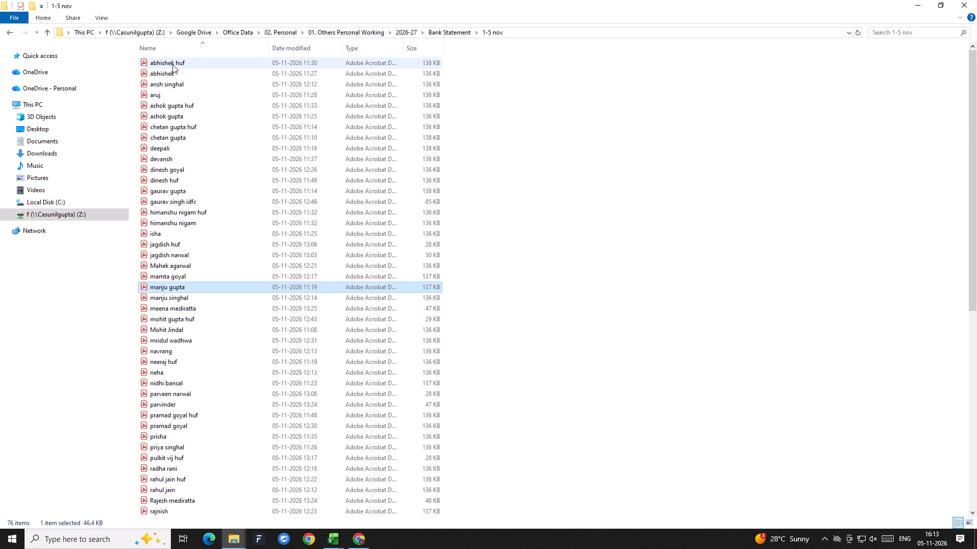
{"action": "key", "text": "alt+Tab"}
{"action": "key", "text": "Down"}
{"action": "key", "text": "F4"}
{"action": "key", "text": "Down"}
{"action": "key", "text": "F4"}
Check the meena statement in the 1-5 nov folder and insert a blank row 29 above the mohit entry on the Oct sheet.
{"action": "key", "text": "alt+Tab"}
{"action": "key", "text": "Down"}
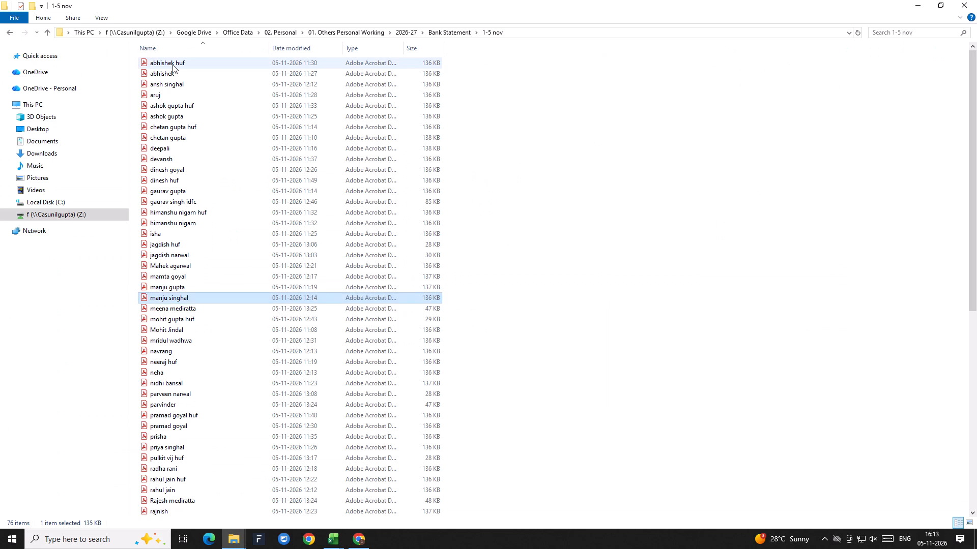
{"action": "key", "text": "Down"}
{"action": "key", "text": "Down"}
{"action": "key", "text": "Up"}
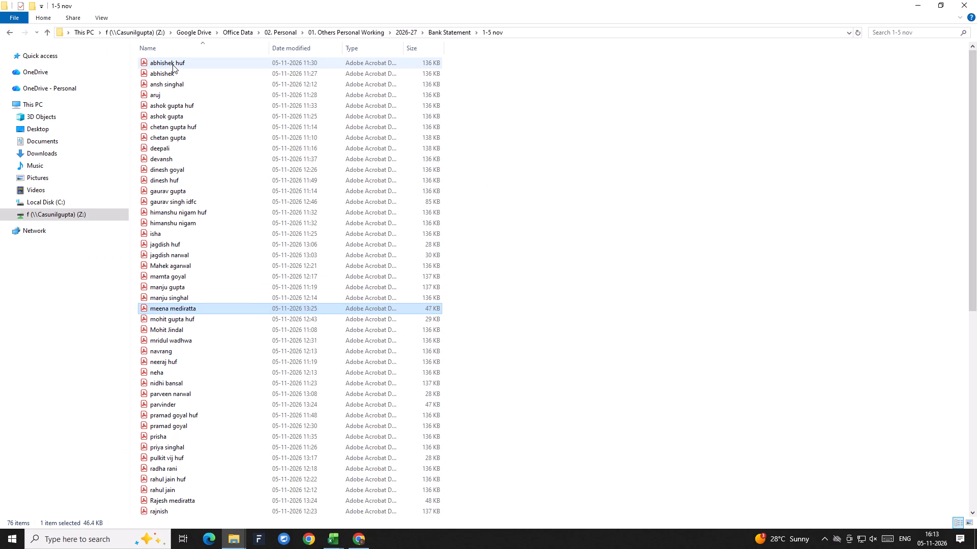
{"action": "key", "text": "alt+Tab"}
{"action": "key", "text": "Down"}
{"action": "key", "text": "shift+space"}
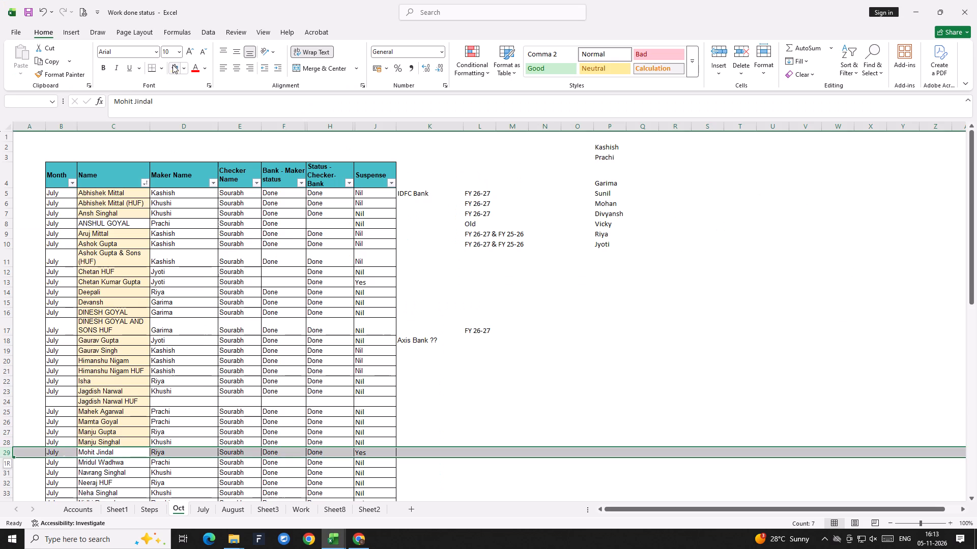
{"action": "key", "text": "ctrl+shift+equal"}
Look through the neighbouring Name entries and enter the meena client's name in the new row's Name cell, C29.
{"action": "key", "text": "Down"}
{"action": "key", "text": "Down"}
{"action": "key", "text": "Down"}
{"action": "key", "text": "Down"}
{"action": "key", "text": "Down"}
{"action": "key", "text": "Down"}
{"action": "key", "text": "Down"}
{"action": "key", "text": "Down"}
{"action": "key", "text": "Down"}
{"action": "key", "text": "Down"}
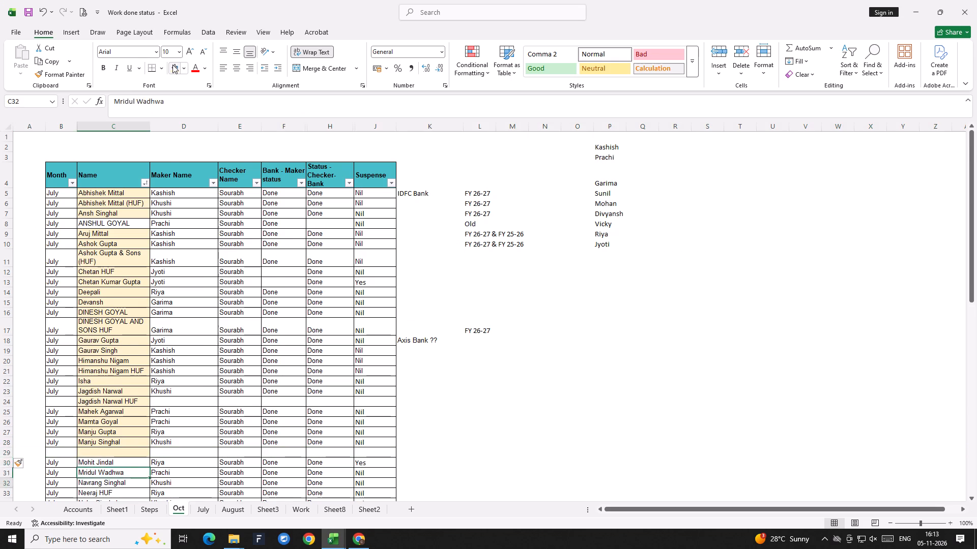
{"action": "key", "text": "Up"}
{"action": "key", "text": "Up"}
{"action": "key", "text": "Up"}
{"action": "key", "text": "Up"}
{"action": "key", "text": "Up"}
{"action": "key", "text": "Up"}
{"action": "key", "text": "Up"}
{"action": "key", "text": "Up"}
{"action": "key", "text": "Up"}
{"action": "key", "text": "Up"}
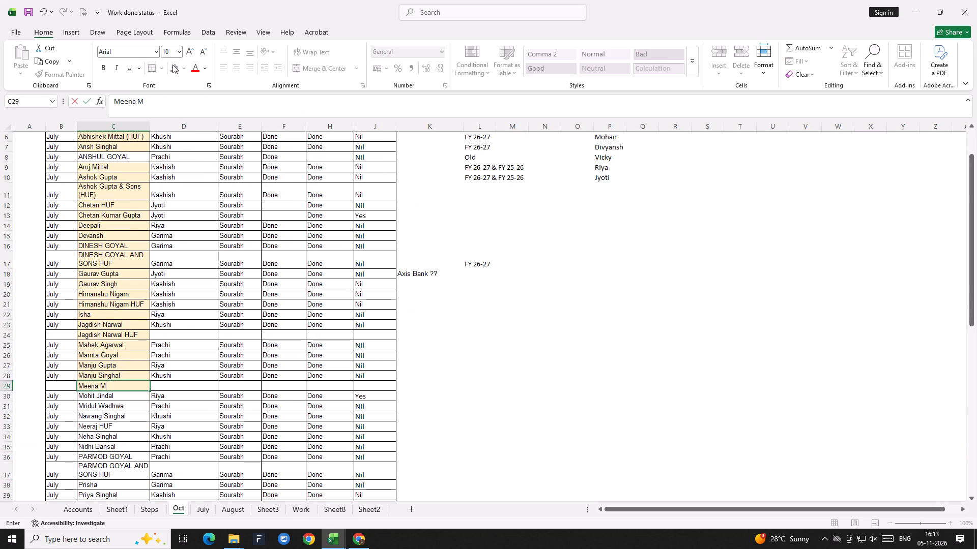
{"action": "key", "text": "BackSpace"}
{"action": "type", "text": "irata"}
{"action": "key", "text": "Return"}
{"action": "key", "text": "Up"}
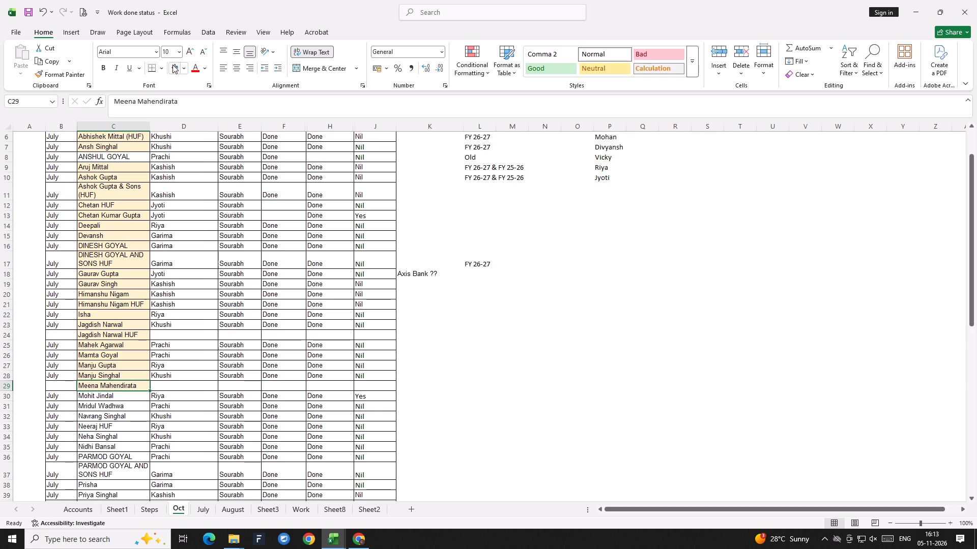
Compare the mohit HUF statement in the 1-5 nov folder with the Name entries around row 30 on the Oct sheet.
{"action": "key", "text": "alt+Tab"}
{"action": "key", "text": "Down"}
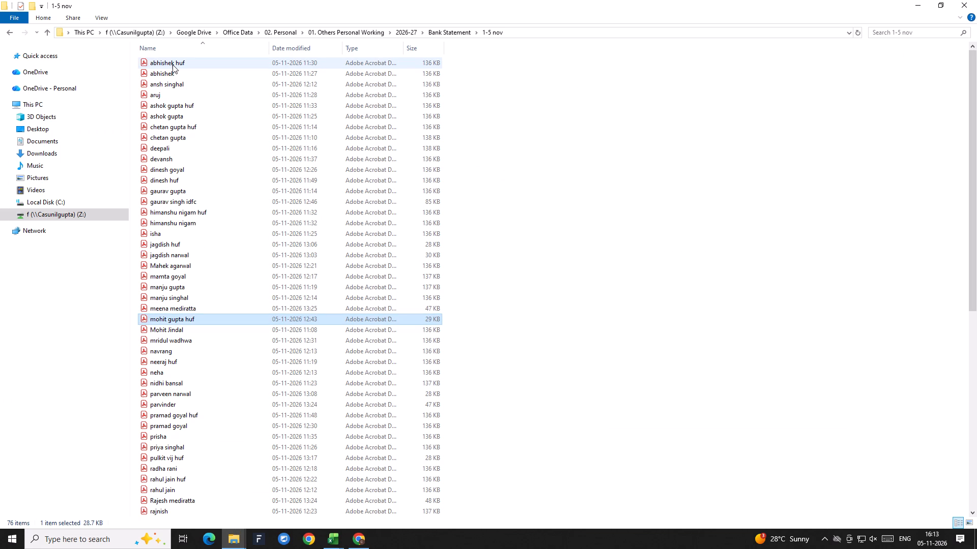
{"action": "key", "text": "alt+Tab"}
{"action": "key", "text": "Down"}
{"action": "key", "text": "Down"}
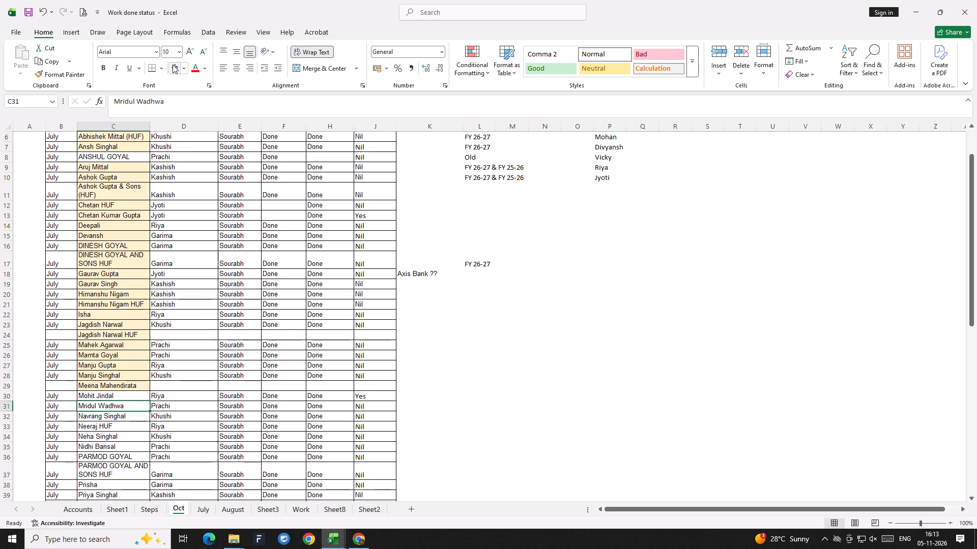
{"action": "key", "text": "Up"}
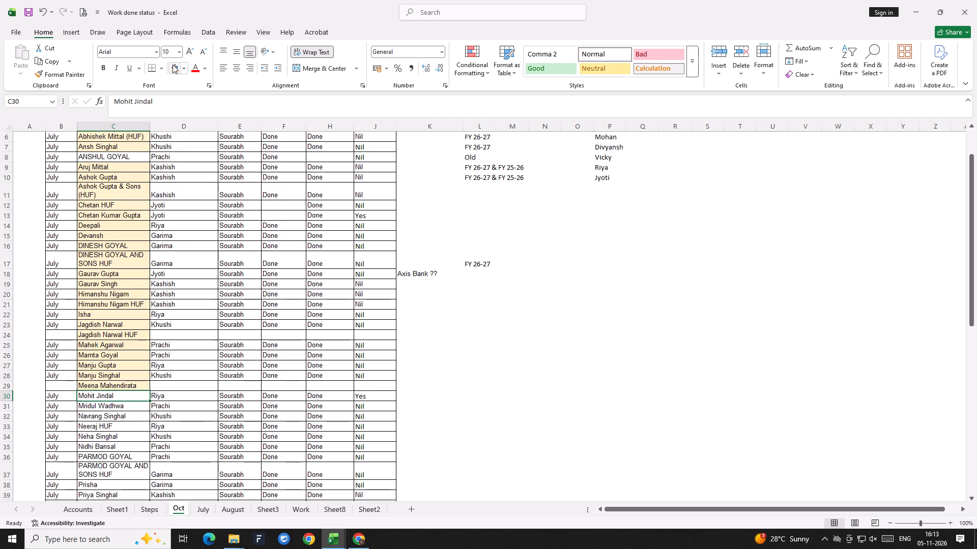
{"action": "key", "text": "alt+Tab"}
{"action": "key", "text": "Down"}
{"action": "key", "text": "Up"}
{"action": "key", "text": "Up"}
{"action": "key", "text": "Down"}
{"action": "key", "text": "alt+Tab"}
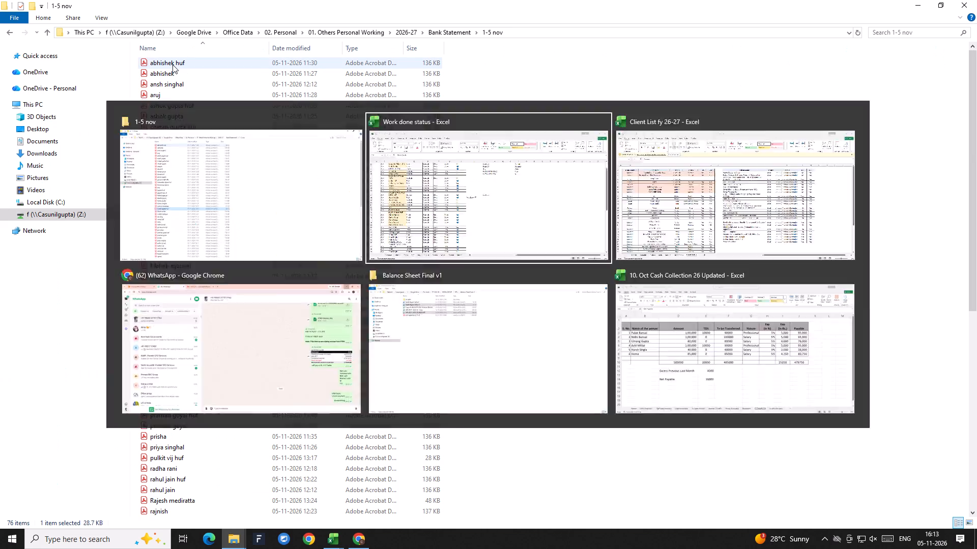
{"action": "key", "text": "Down"}
{"action": "key", "text": "Down"}
{"action": "key", "text": "Down"}
{"action": "key", "text": "Up"}
{"action": "key", "text": "Up"}
{"action": "key", "text": "Up"}
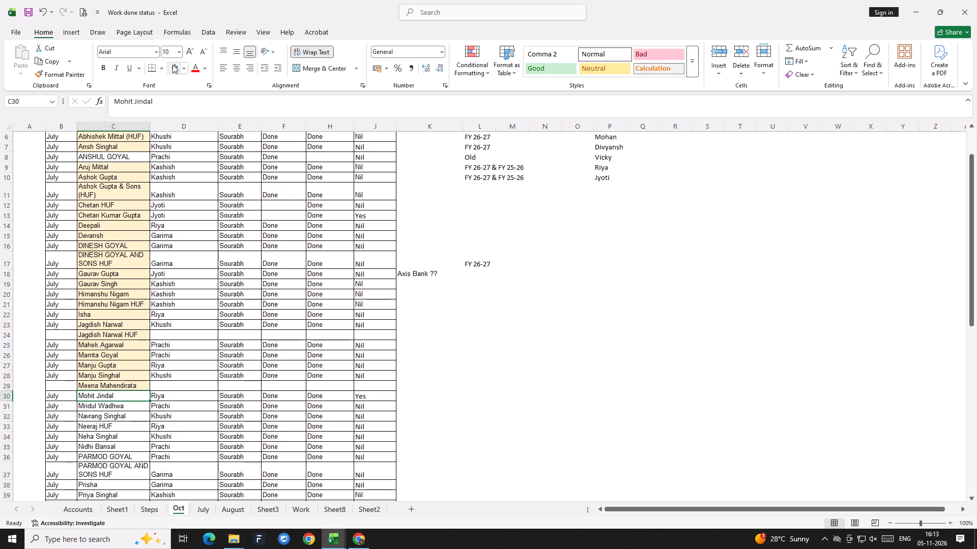
Search the Oct sheet for "mohit".
{"action": "key", "text": "ctrl+f"}
{"action": "type", "text": "mohit"}
{"action": "key", "text": "Return"}
{"action": "key", "text": "Return"}
{"action": "key", "text": "Escape"}
{"action": "key", "text": "Escape"}
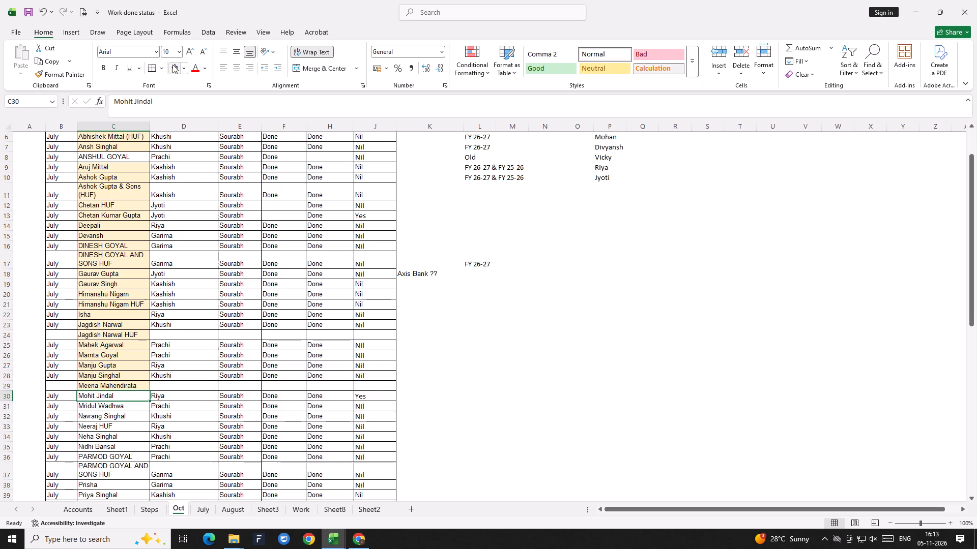
Recheck the mohit HUF statement in the folder and insert a blank row 30 above the existing mohit entry on the Oct sheet.
{"action": "key", "text": "alt+Tab"}
{"action": "key", "text": "Down"}
{"action": "key", "text": "Up"}
{"action": "key", "text": "alt+Tab"}
{"action": "key", "text": "Down"}
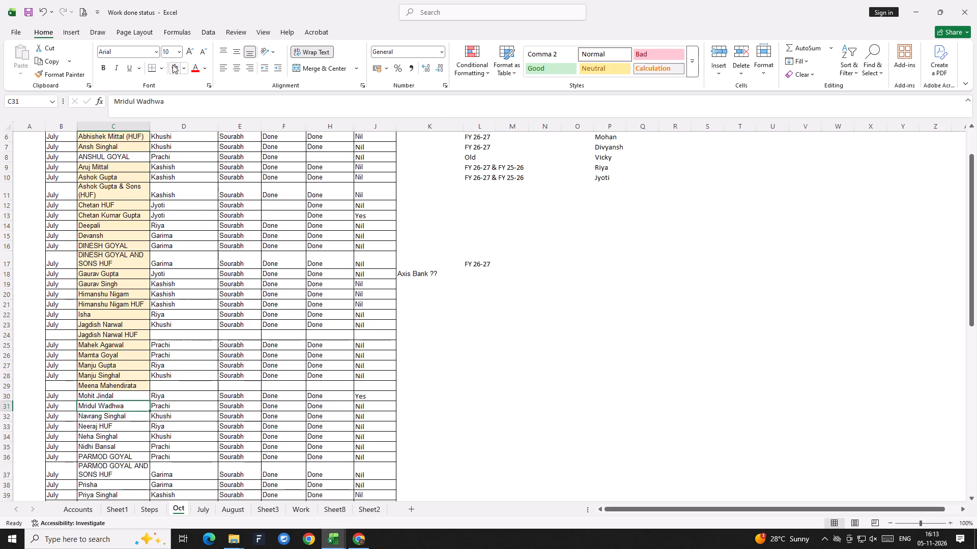
{"action": "key", "text": "Up"}
{"action": "key", "text": "shift+space"}
{"action": "key", "text": "ctrl+shift+equal"}
Enter the mohit HUF client's name, ending in HUF, in the new row's Name cell, C30.
{"action": "key", "text": "Down"}
{"action": "key", "text": "Up"}
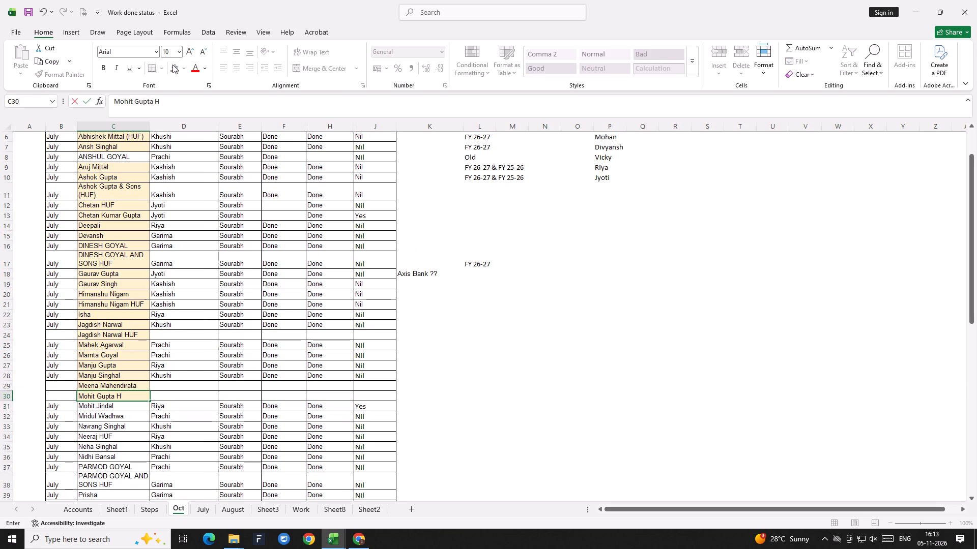
{"action": "key", "text": "BackSpace"}
{"action": "key", "text": "y"}
{"action": "key", "text": "BackSpace"}
{"action": "type", "text": "UF"}
{"action": "key", "text": "Return"}
Check the second mohit statement and the mridul statement in the 1-5 nov folder and apply the light gold fill to Name cells C31 and C32.
{"action": "key", "text": "alt+Tab"}
{"action": "key", "text": "Down"}
{"action": "key", "text": "Down"}
{"action": "key", "text": "Down"}
{"action": "key", "text": "Up"}
{"action": "key", "text": "alt+Tab"}
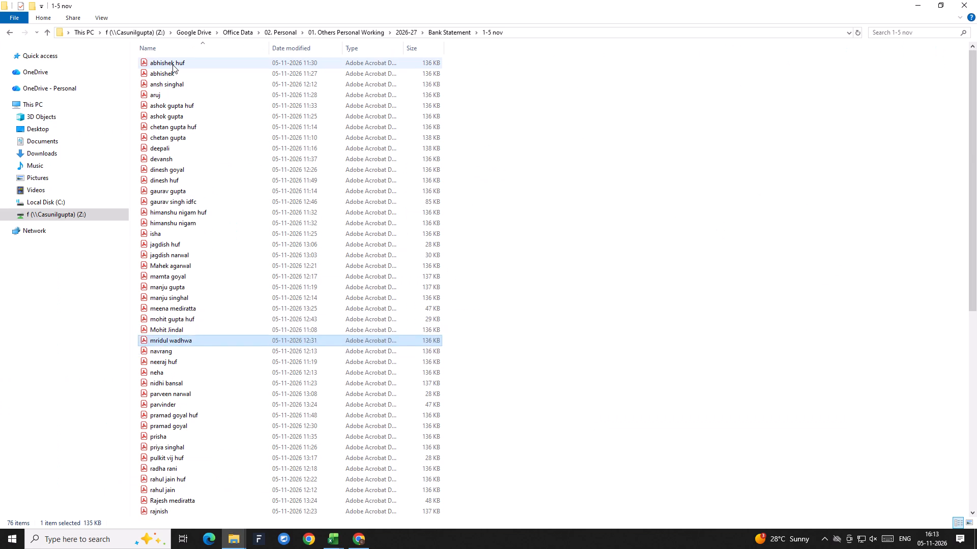
{"action": "key", "text": "Down"}
{"action": "key", "text": "Up"}
{"action": "key", "text": "shift+Down"}
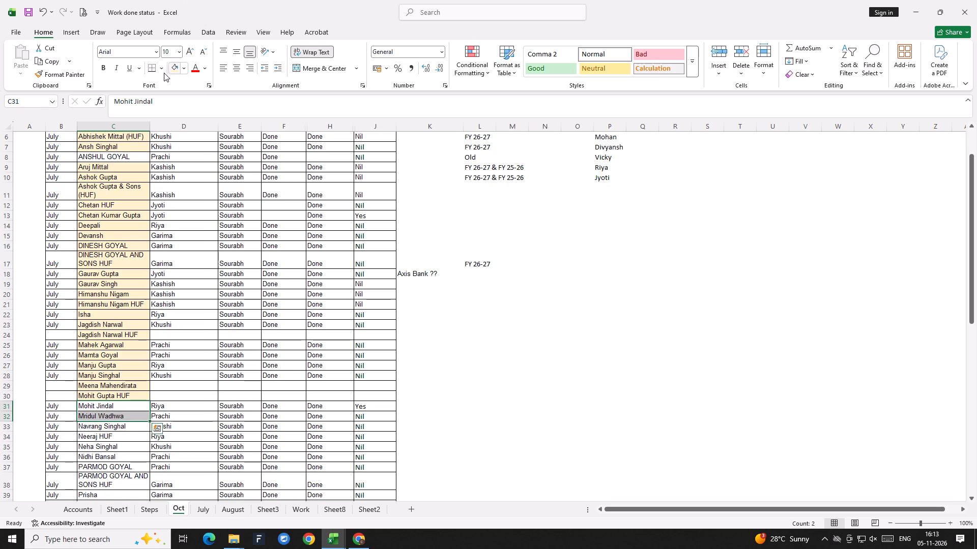
{"action": "left_click", "coordinate": [164, 73]}
{"action": "left_click", "coordinate": [178, 66]}
Check the navrang, neeraj huf and neha statements in the folder and apply the light gold fill to their Name cells, C33 to C35.
{"action": "scroll", "coordinate": [120, 295], "scroll_direction": "down", "scroll_amount": 6}
{"action": "left_click", "coordinate": [129, 238]}
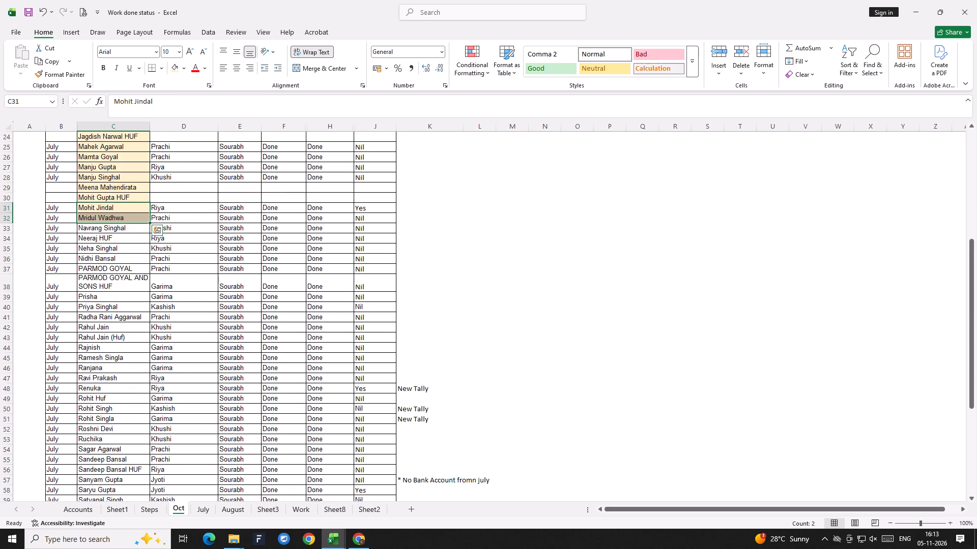
{"action": "key", "text": "Up"}
{"action": "key", "text": "F4"}
{"action": "key", "text": "alt+Tab"}
{"action": "key", "text": "Down"}
{"action": "key", "text": "Down"}
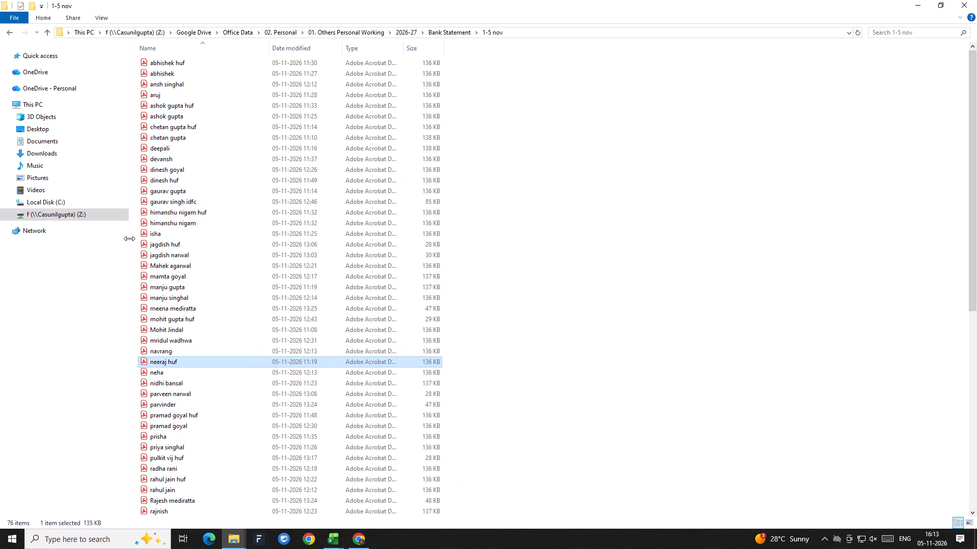
{"action": "key", "text": "Up"}
{"action": "key", "text": "alt+Tab"}
{"action": "key", "text": "Down"}
{"action": "key", "text": "F4"}
{"action": "key", "text": "Down"}
{"action": "key", "text": "F4"}
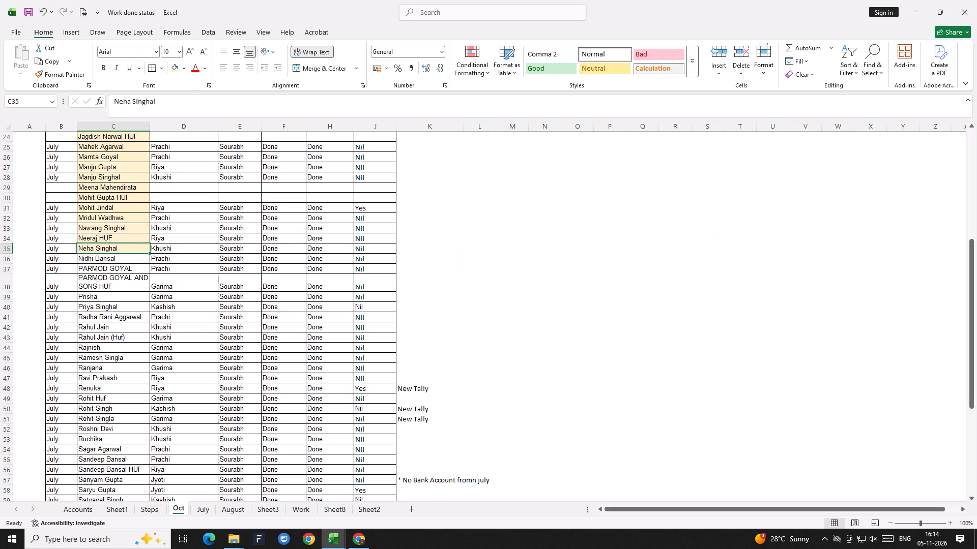
Check the nidhi statement in the 1-5 nov folder and apply the light gold fill to its Name cell, C36.
{"action": "key", "text": "alt+Tab"}
{"action": "key", "text": "Down"}
{"action": "key", "text": "Down"}
{"action": "key", "text": "Down"}
{"action": "key", "text": "alt+Tab"}
{"action": "key", "text": "Down"}
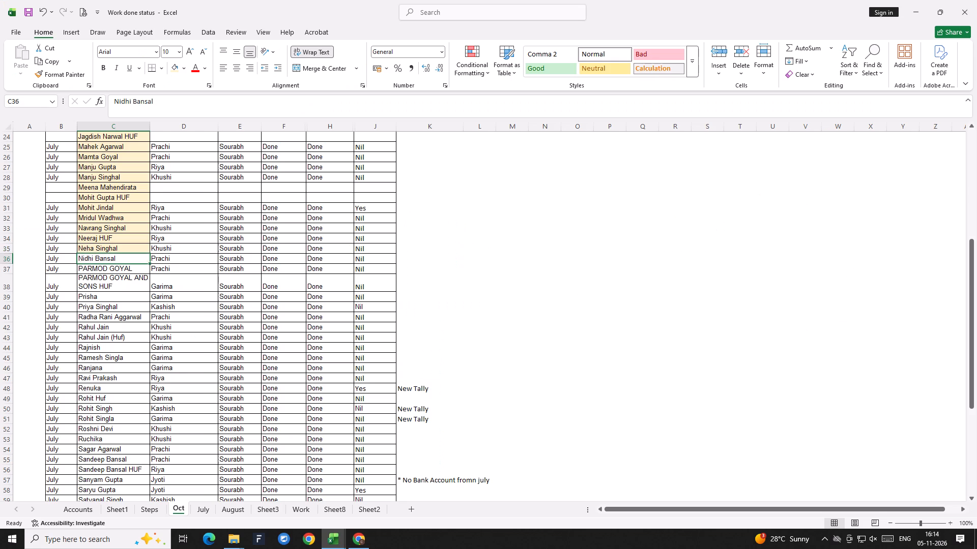
{"action": "key", "text": "F4"}
Check the parveen statement in the 1-5 nov folder and insert two blank rows at row 37, above the PARMOD entries on the Oct sheet.
{"action": "key", "text": "alt+Tab"}
{"action": "key", "text": "Down"}
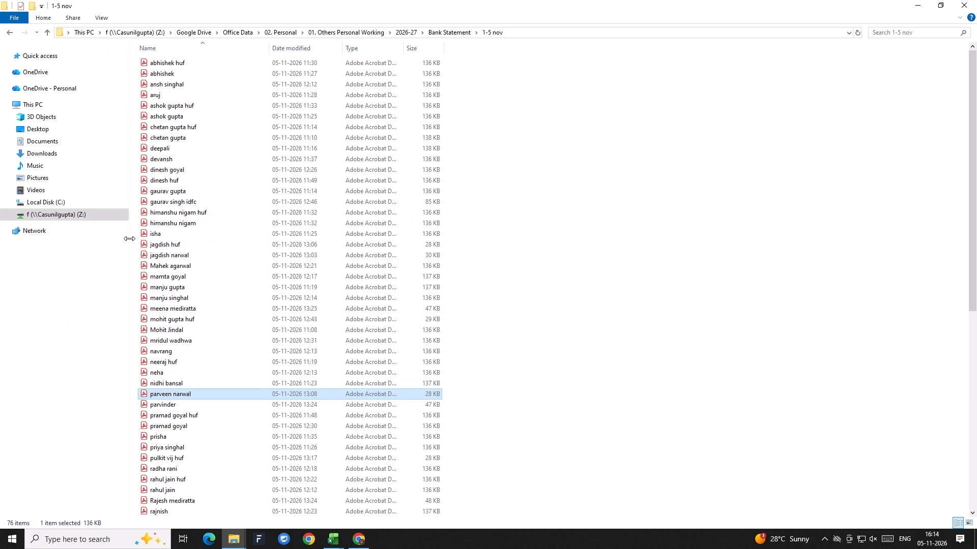
{"action": "key", "text": "alt+Tab"}
{"action": "key", "text": "Down"}
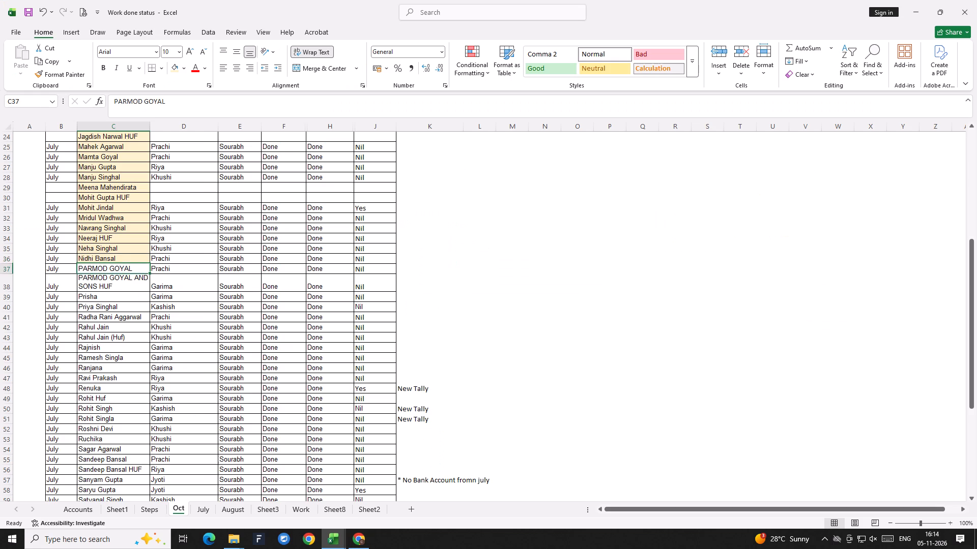
{"action": "key", "text": "shift+space"}
{"action": "key", "text": "ctrl+shift+equal"}
{"action": "key", "text": "ctrl+shift+equal"}
Recheck the parveen statement's file name and enter that client's name in the first new row's Name cell, C37.
{"action": "key", "text": "alt+Tab"}
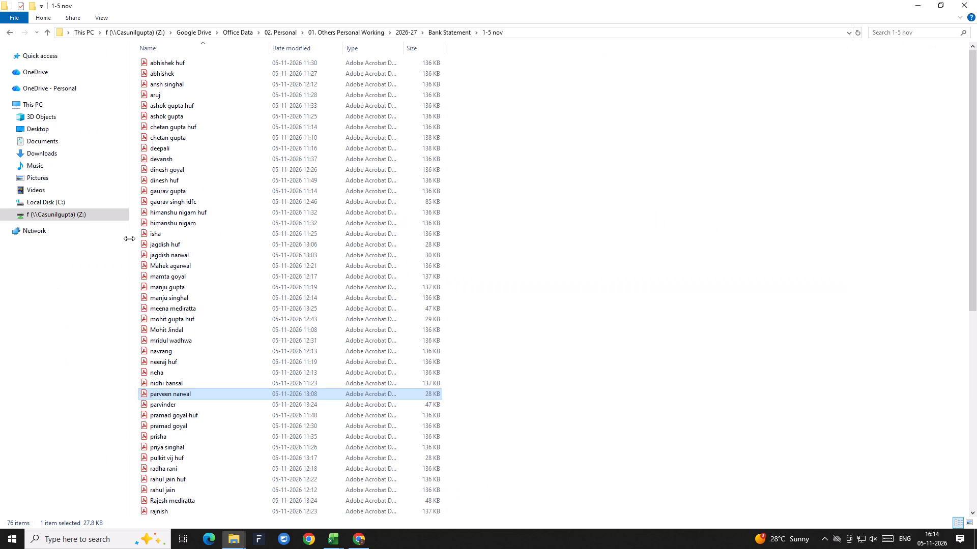
{"action": "key", "text": "Up"}
{"action": "key", "text": "Down"}
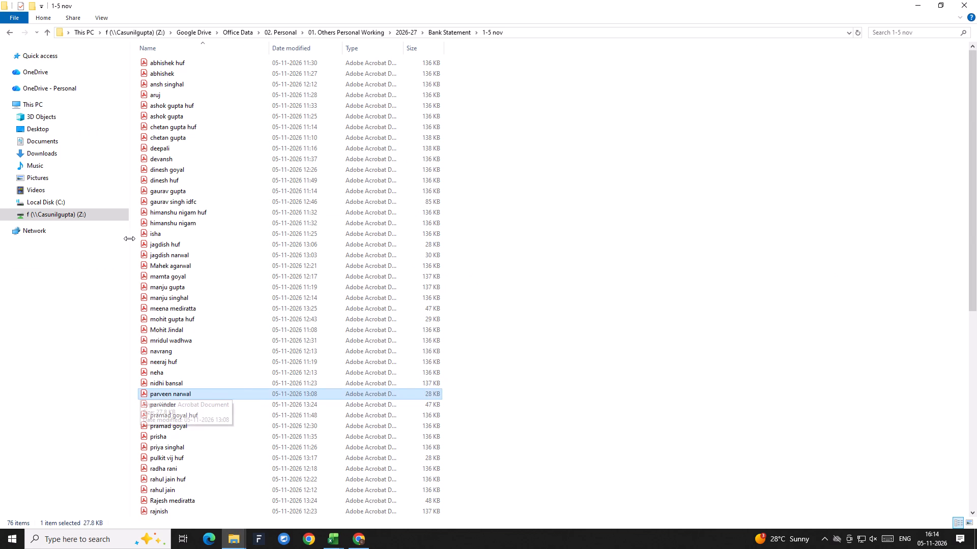
{"action": "key", "text": "alt+Tab"}
{"action": "key", "text": "Down"}
{"action": "key", "text": "Up"}
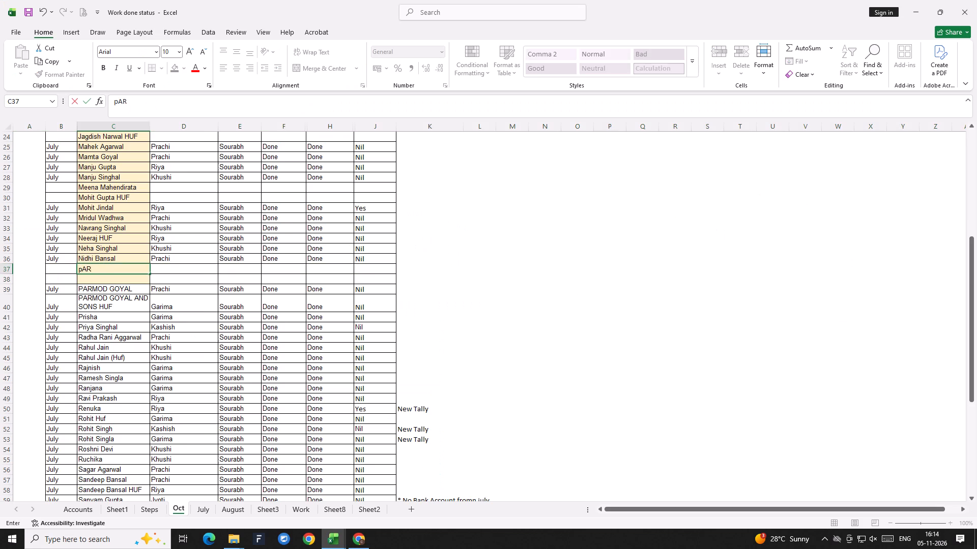
{"action": "key", "text": "BackSpace"}
{"action": "key", "text": "Return"}
Check the parvinder statement in the folder and enter Parvinder in the second new row's Name cell, C38.
{"action": "key", "text": "alt+Tab"}
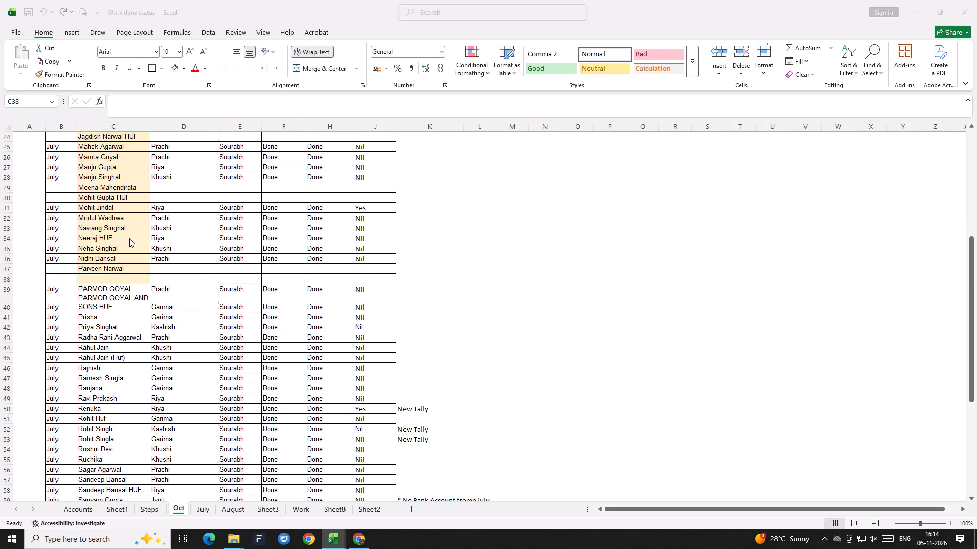
{"action": "key", "text": "Down"}
{"action": "key", "text": "alt+Tab"}
{"action": "key", "text": "Down"}
{"action": "key", "text": "Up"}
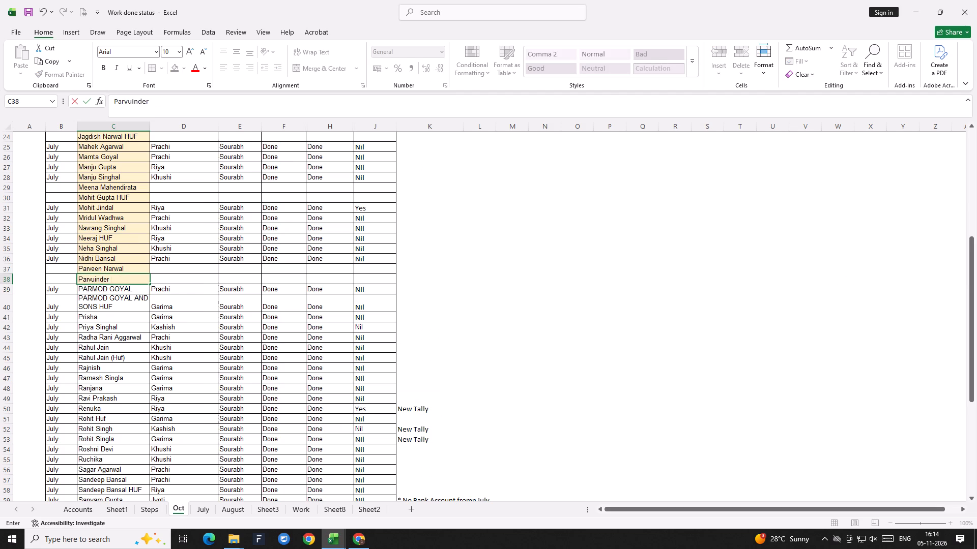
{"action": "key", "text": "Escape"}
{"action": "key", "text": "Return"}
Check the two pramad statements in the folder and apply the light gold fill to Name cells C39 to C41, through Prisha.
{"action": "key", "text": "alt+Tab"}
{"action": "key", "text": "Down"}
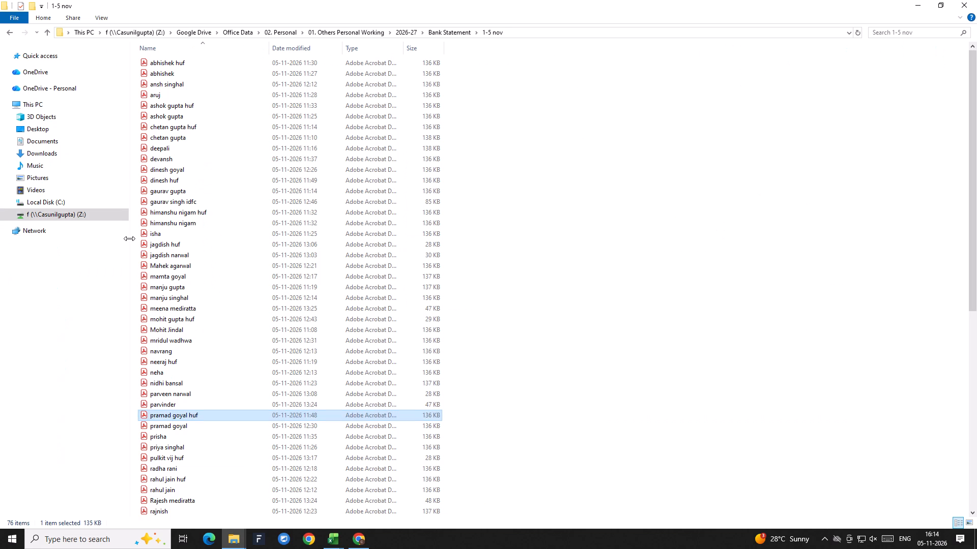
{"action": "key", "text": "Down"}
{"action": "key", "text": "alt+Tab"}
{"action": "key", "text": "Down"}
{"action": "key", "text": "Up"}
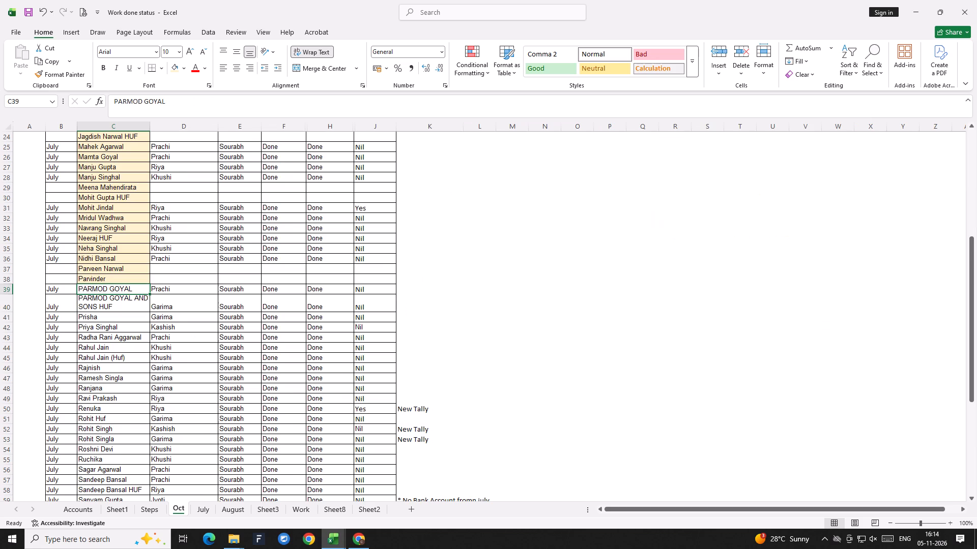
{"action": "left_click", "coordinate": [170, 69]}
{"action": "key", "text": "Down"}
{"action": "key", "text": "F4"}
{"action": "key", "text": "Down"}
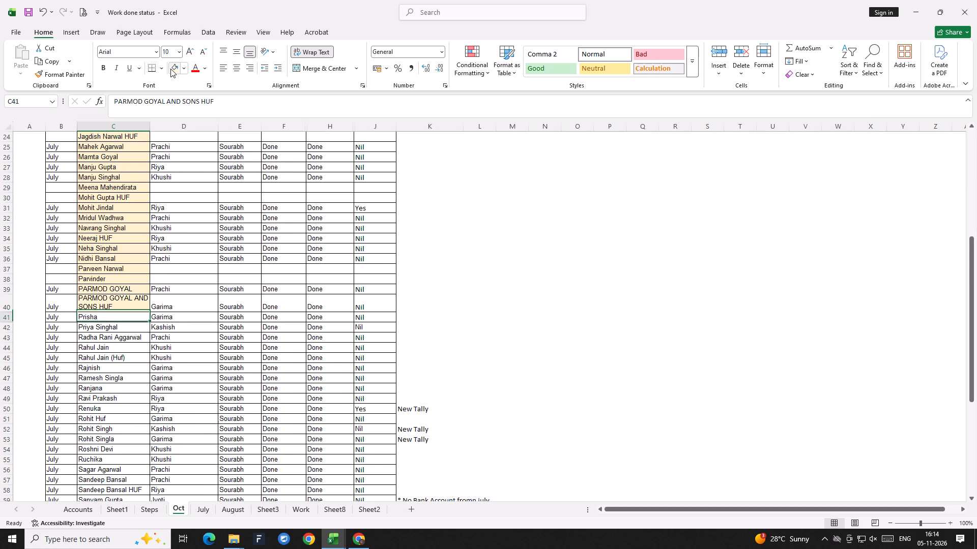
{"action": "key", "text": "F4"}
Look through the statement files in the 1-5 nov folder that follow the pramad statements, and return to the parveen one.
{"action": "key", "text": "alt+Tab"}
{"action": "key", "text": "Down"}
{"action": "key", "text": "Down"}
{"action": "key", "text": "Down"}
{"action": "key", "text": "Down"}
{"action": "key", "text": "Down"}
{"action": "key", "text": "Down"}
{"action": "key", "text": "Down"}
{"action": "key", "text": "Down"}
{"action": "key", "text": "Down"}
{"action": "key", "text": "Down"}
{"action": "key", "text": "Down"}
{"action": "key", "text": "Down"}
{"action": "key", "text": "Down"}
{"action": "key", "text": "Down"}
{"action": "key", "text": "Down"}
{"action": "key", "text": "Down"}
{"action": "key", "text": "Down"}
{"action": "key", "text": "Down"}
{"action": "key", "text": "Down"}
{"action": "key", "text": "Down"}
{"action": "key", "text": "Down"}
{"action": "key", "text": "Down"}
{"action": "key", "text": "Down"}
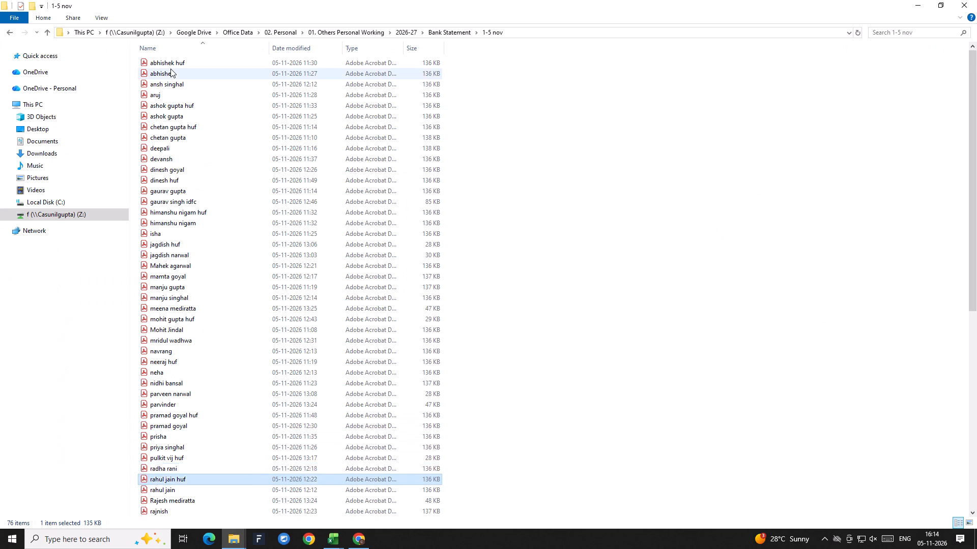
{"action": "key", "text": "Up"}
{"action": "key", "text": "Up"}
{"action": "key", "text": "Up"}
{"action": "key", "text": "Up"}
{"action": "key", "text": "Up"}
{"action": "key", "text": "Up"}
{"action": "key", "text": "Up"}
{"action": "key", "text": "Up"}
{"action": "key", "text": "Up"}
{"action": "key", "text": "Up"}
{"action": "key", "text": "Up"}
{"action": "key", "text": "Up"}
{"action": "key", "text": "Up"}
{"action": "key", "text": "Up"}
{"action": "key", "text": "Up"}
{"action": "key", "text": "Up"}
{"action": "key", "text": "Up"}
{"action": "key", "text": "Up"}
{"action": "key", "text": "Up"}
{"action": "key", "text": "Up"}
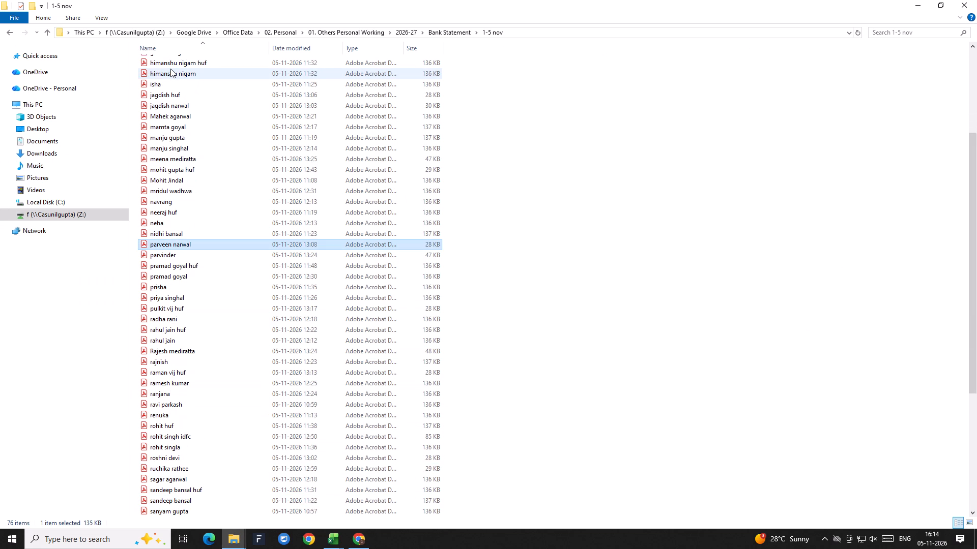
Locate the prisha statement in the folder and apply the light gold fill to the priya Name cell, C42, on the Oct sheet.
{"action": "key", "text": "Down"}
{"action": "key", "text": "Down"}
{"action": "key", "text": "Down"}
{"action": "key", "text": "Down"}
{"action": "key", "text": "alt+Tab"}
{"action": "key", "text": "Down"}
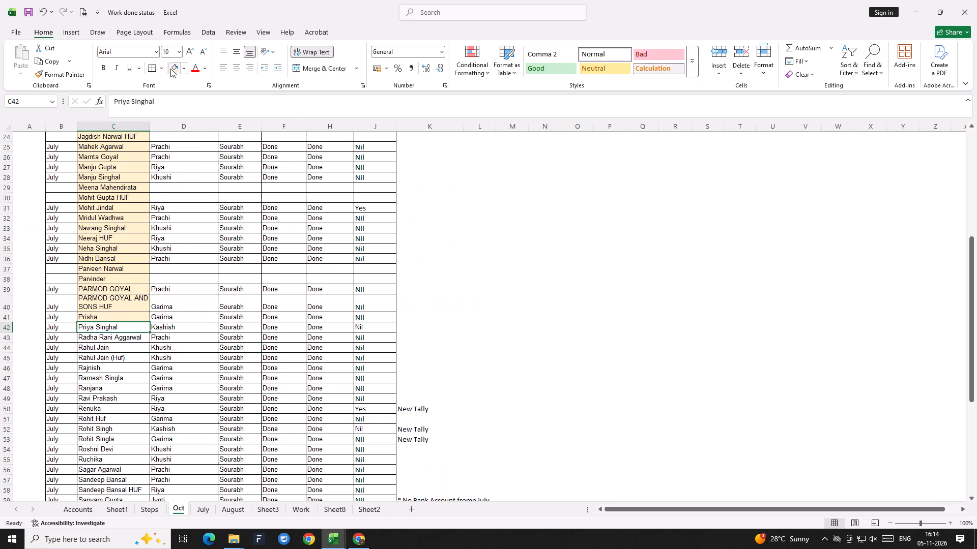
{"action": "key", "text": "F4"}
Locate the pulkit statement in the folder, check the Oct sheet for that client, and insert a row at row 43, above Radha.
{"action": "key", "text": "alt+Tab"}
{"action": "key", "text": "Down"}
{"action": "key", "text": "Down"}
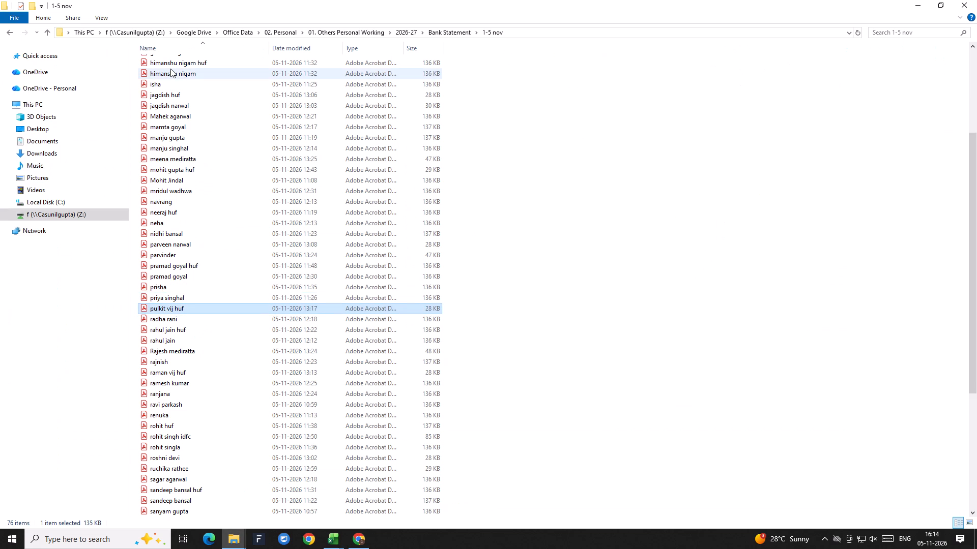
{"action": "key", "text": "Up"}
{"action": "key", "text": "Down"}
{"action": "key", "text": "alt+Tab"}
{"action": "key", "text": "Down"}
{"action": "key", "text": "Down"}
{"action": "key", "text": "Down"}
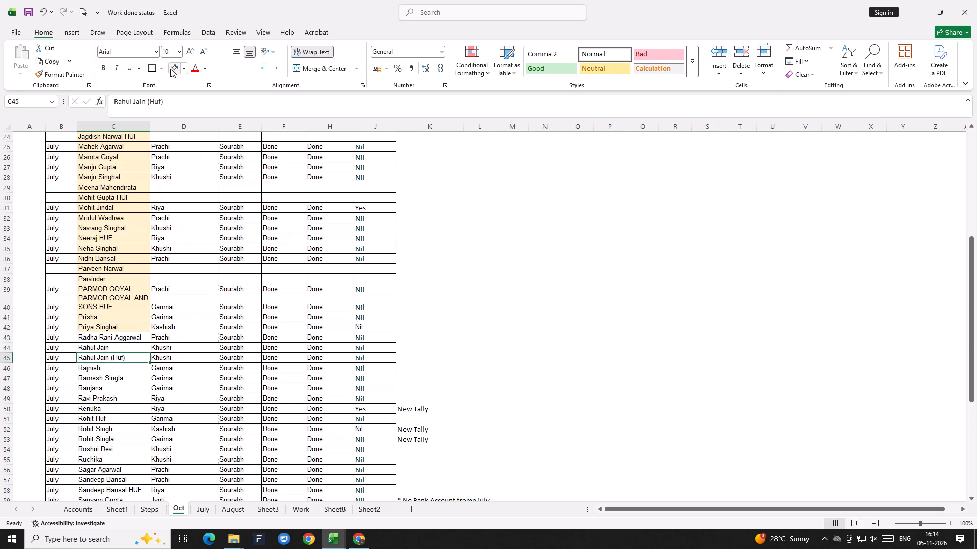
{"action": "key", "text": "Down"}
{"action": "key", "text": "Down"}
{"action": "key", "text": "Down"}
{"action": "key", "text": "Down"}
{"action": "key", "text": "Down"}
{"action": "key", "text": "Up"}
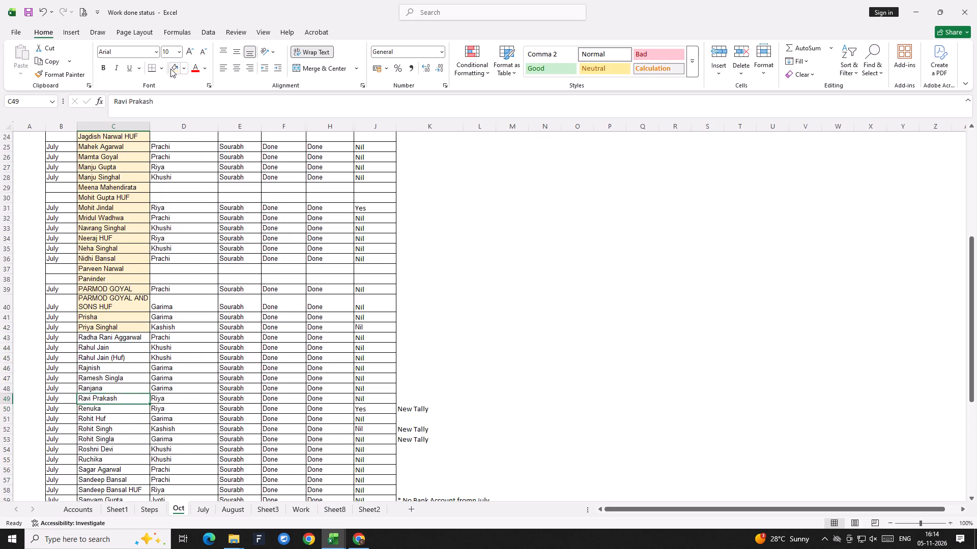
{"action": "key", "text": "Up"}
{"action": "key", "text": "Up"}
{"action": "key", "text": "Up"}
{"action": "key", "text": "Up"}
{"action": "key", "text": "Up"}
{"action": "key", "text": "Up"}
{"action": "key", "text": "shift+space"}
{"action": "key", "text": "ctrl+shift+equal"}
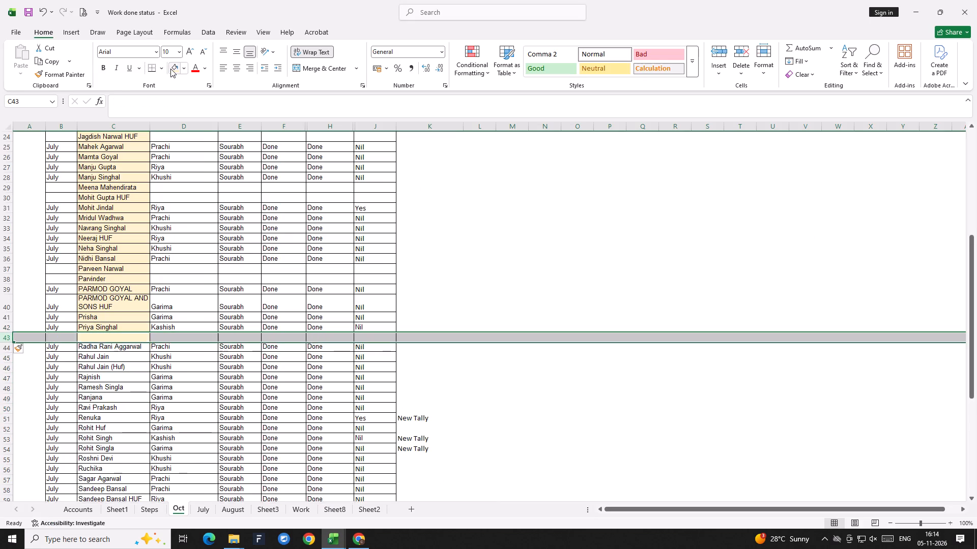
Enter Pulkit HUF in the new row's Name cell, C43, adding the surname from the file name before HUF.
{"action": "key", "text": "Down"}
{"action": "key", "text": "Up"}
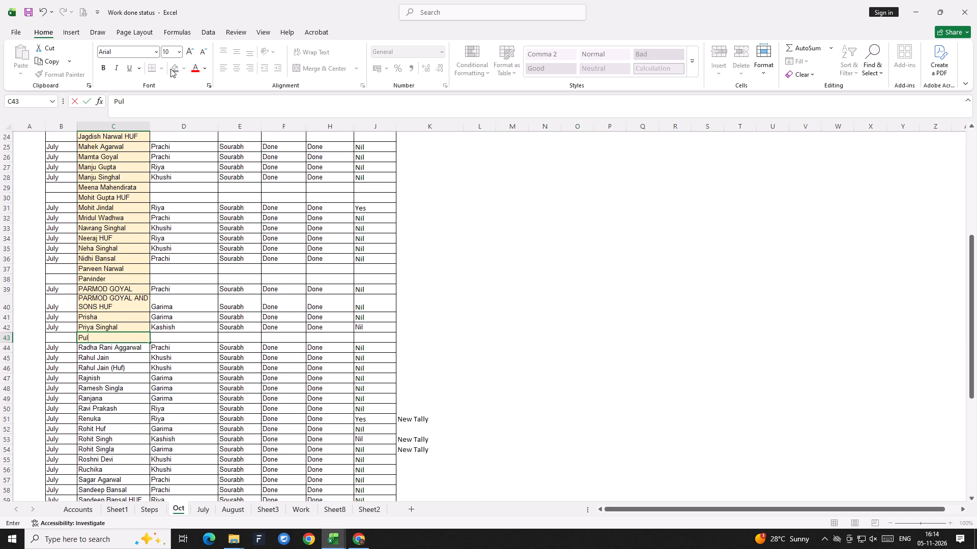
{"action": "key", "text": "Return"}
{"action": "key", "text": "Up"}
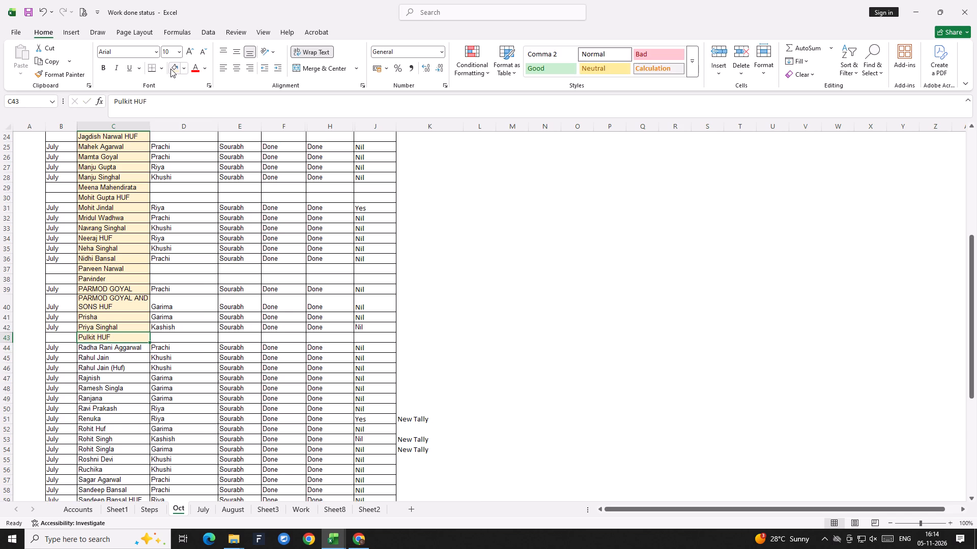
{"action": "key", "text": "F2"}
{"action": "key", "text": "Left"}
{"action": "key", "text": "Left"}
{"action": "key", "text": "Left"}
{"action": "key", "text": "Left"}
{"action": "key", "text": "Left"}
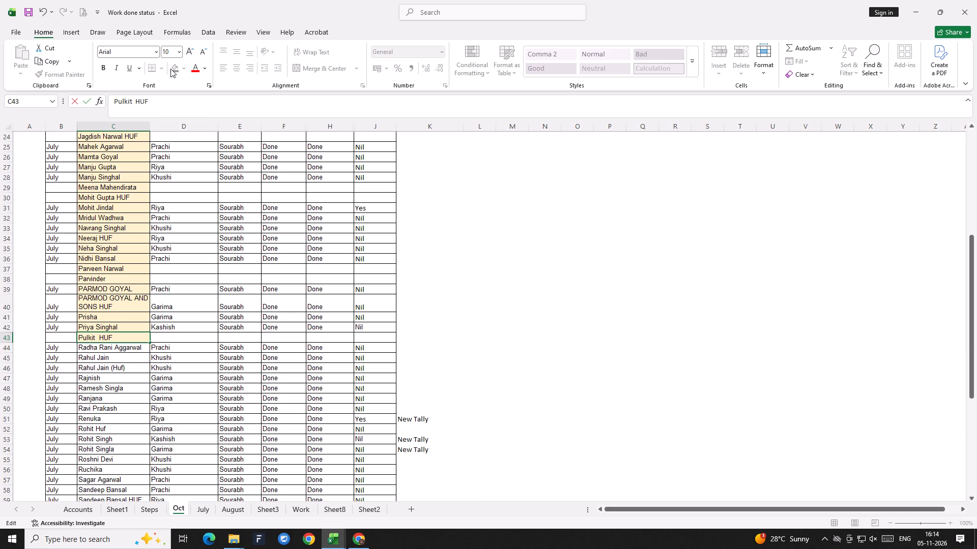
{"action": "key", "text": "Return"}
{"action": "key", "text": "Up"}
Check the radha statement in the folder and apply the light gold fill to the Radha Name cell, C44.
{"action": "key", "text": "alt+Tab"}
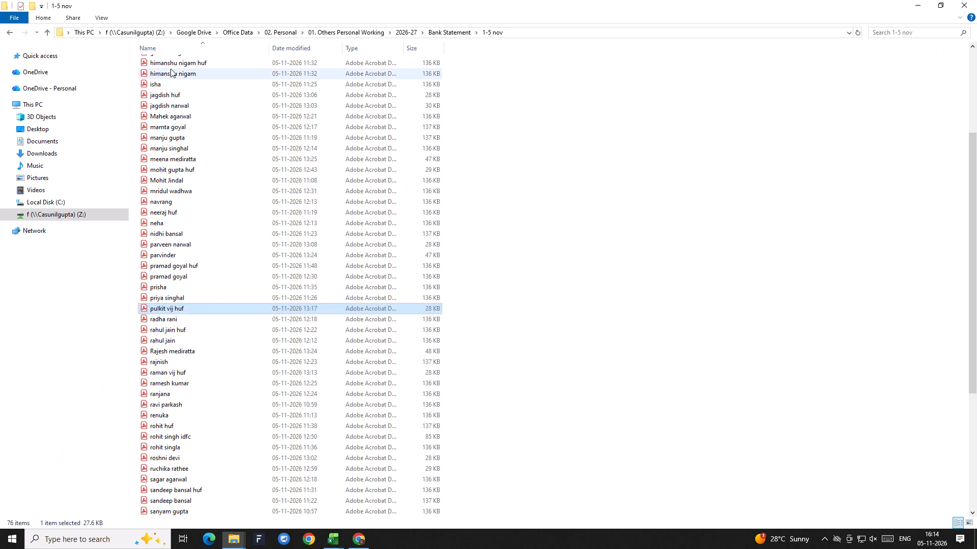
{"action": "key", "text": "Down"}
{"action": "key", "text": "alt+Tab"}
{"action": "key", "text": "Down"}
{"action": "key", "text": "F4"}
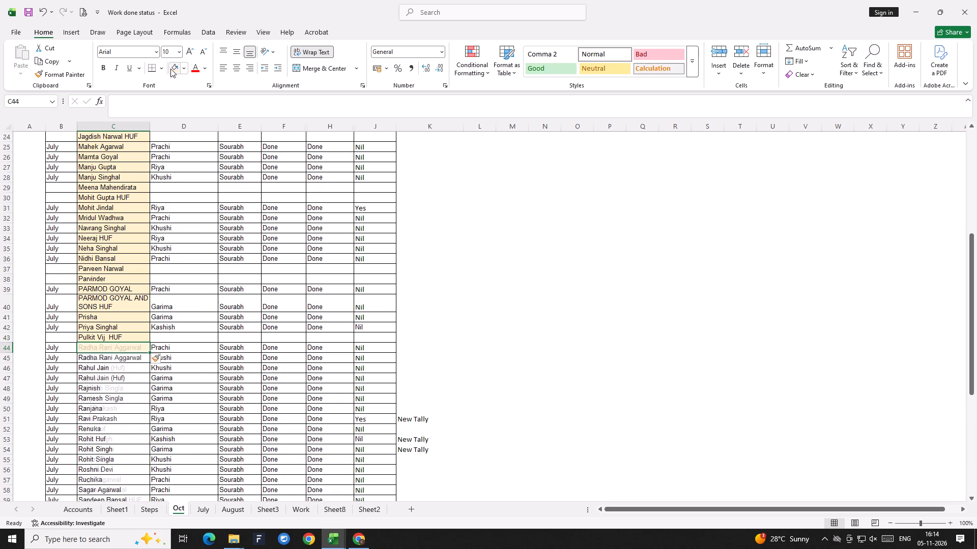
{"action": "key", "text": "ctrl+z"}
{"action": "left_click", "coordinate": [169, 69]}
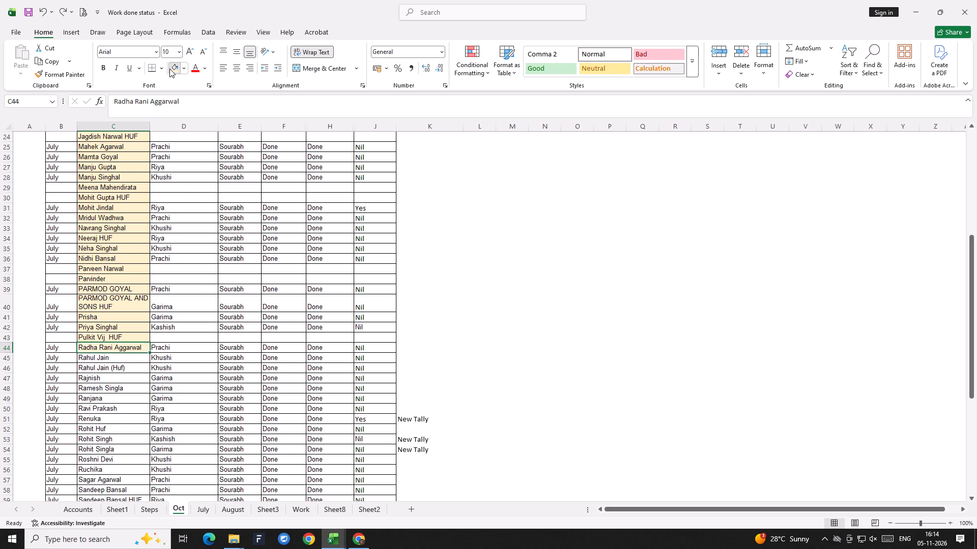
Check the statements following radha in the folder and apply the light gold fill to the two Rahul Name cells, C45 and C46.
{"action": "key", "text": "alt+Tab"}
{"action": "key", "text": "Down"}
{"action": "key", "text": "Up"}
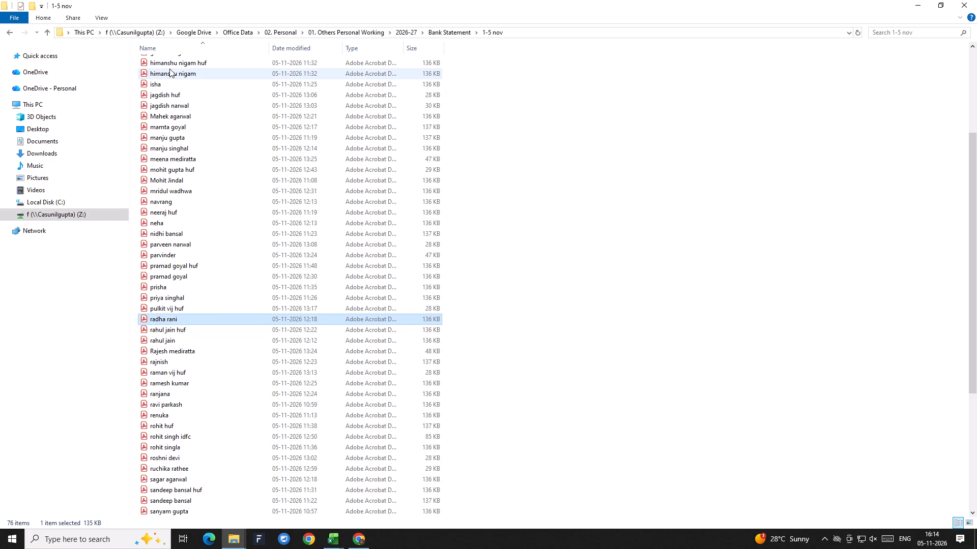
{"action": "key", "text": "alt+Tab"}
{"action": "key", "text": "Down"}
{"action": "key", "text": "F4"}
{"action": "key", "text": "Down"}
{"action": "key", "text": "F4"}
Locate the rajesh statement in the folder and insert a row at row 47 on the Oct sheet, above Rajnish.
{"action": "key", "text": "alt+Tab"}
{"action": "key", "text": "Down"}
{"action": "key", "text": "Down"}
{"action": "key", "text": "Down"}
{"action": "key", "text": "alt+Tab"}
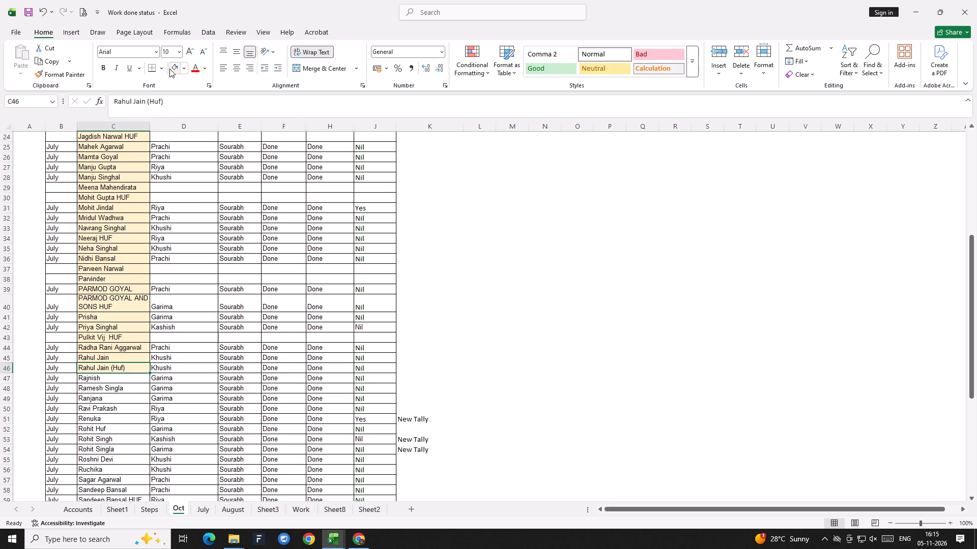
{"action": "key", "text": "Down"}
{"action": "key", "text": "Down"}
{"action": "key", "text": "Up"}
{"action": "key", "text": "shift+space"}
{"action": "key", "text": "ctrl+shift+equal"}
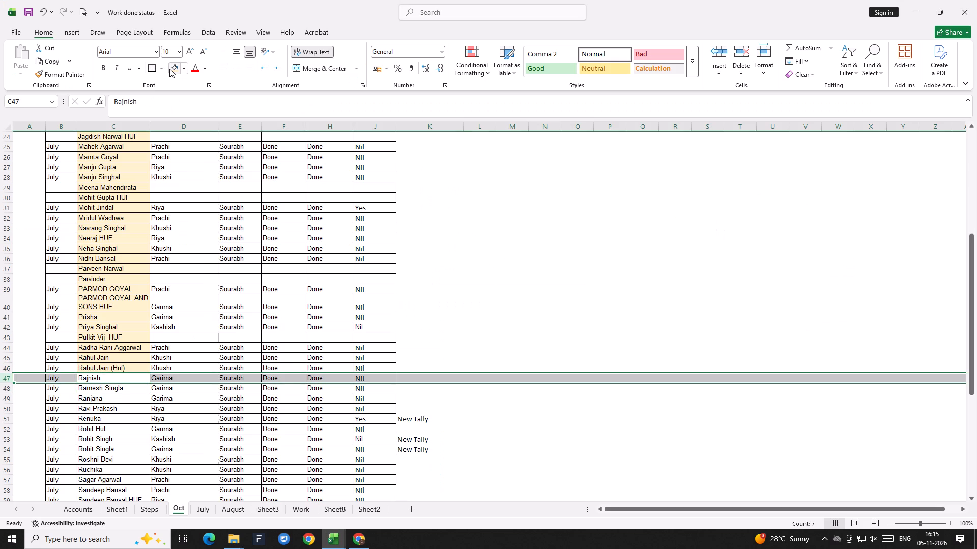
{"action": "key", "text": "Up"}
{"action": "key", "text": "Down"}
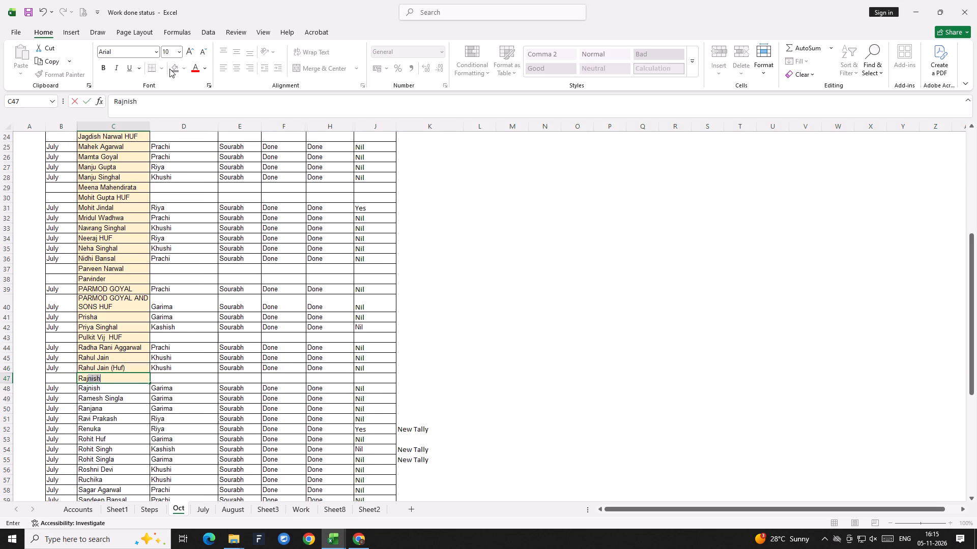
{"action": "type", "text": "he"}
{"action": "type", "text": "ndiraya"}
{"action": "key", "text": "space"}
{"action": "key", "text": "BackSpace"}
{"action": "key", "text": "BackSpace"}
{"action": "key", "text": "BackSpace"}
{"action": "type", "text": "ta"}
{"action": "key", "text": "space"}
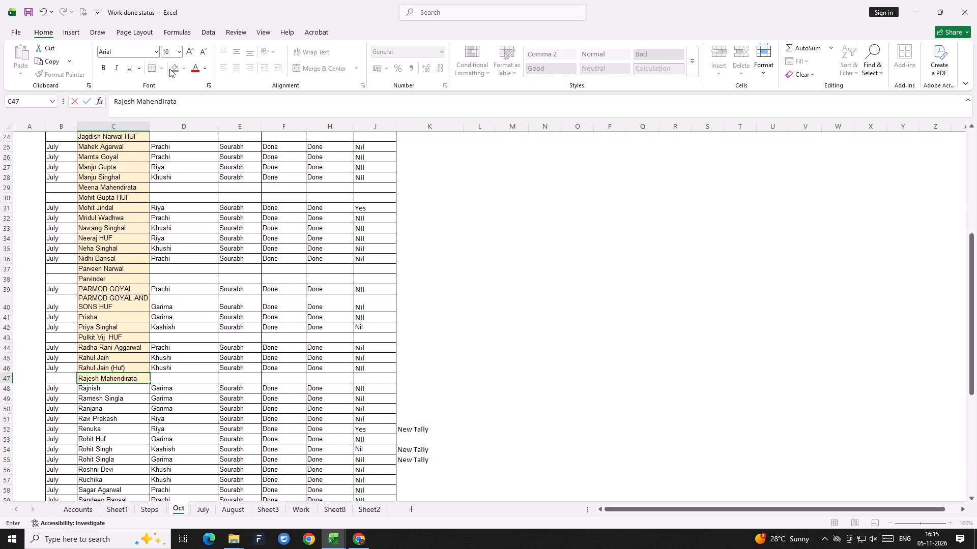
{"action": "key", "text": "Return"}
Look through the client names below the new Rajesh row on the Oct sheet and return to Rajnish, C48.
{"action": "key", "text": "Down"}
{"action": "key", "text": "Down"}
{"action": "key", "text": "Down"}
{"action": "key", "text": "Down"}
{"action": "key", "text": "Down"}
{"action": "key", "text": "Down"}
{"action": "key", "text": "Down"}
{"action": "key", "text": "Down"}
{"action": "key", "text": "Down"}
{"action": "key", "text": "Down"}
{"action": "key", "text": "Down"}
{"action": "key", "text": "Down"}
{"action": "key", "text": "Down"}
{"action": "key", "text": "Down"}
{"action": "key", "text": "Down"}
{"action": "key", "text": "Down"}
{"action": "key", "text": "Down"}
{"action": "key", "text": "Down"}
{"action": "key", "text": "Down"}
{"action": "key", "text": "Down"}
{"action": "key", "text": "Up"}
{"action": "key", "text": "Up"}
{"action": "key", "text": "Up"}
{"action": "key", "text": "Up"}
{"action": "key", "text": "Up"}
{"action": "key", "text": "Up"}
{"action": "key", "text": "Up"}
{"action": "key", "text": "Up"}
{"action": "key", "text": "Up"}
{"action": "key", "text": "Up"}
{"action": "key", "text": "Up"}
{"action": "key", "text": "Up"}
{"action": "key", "text": "Up"}
{"action": "key", "text": "Up"}
{"action": "key", "text": "Up"}
{"action": "key", "text": "Up"}
{"action": "key", "text": "Up"}
{"action": "key", "text": "Up"}
{"action": "key", "text": "Up"}
{"action": "key", "text": "Up"}
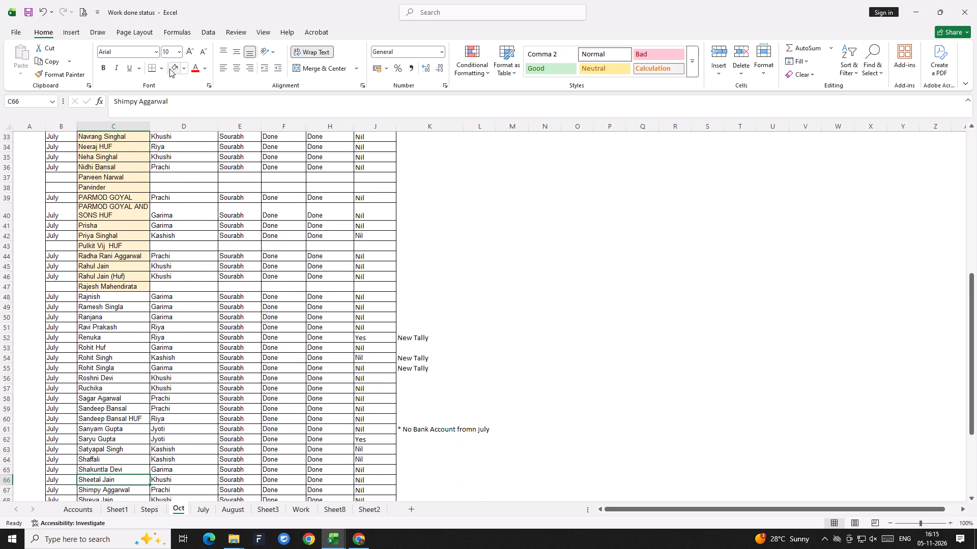
{"action": "key", "text": "Down"}
{"action": "key", "text": "Down"}
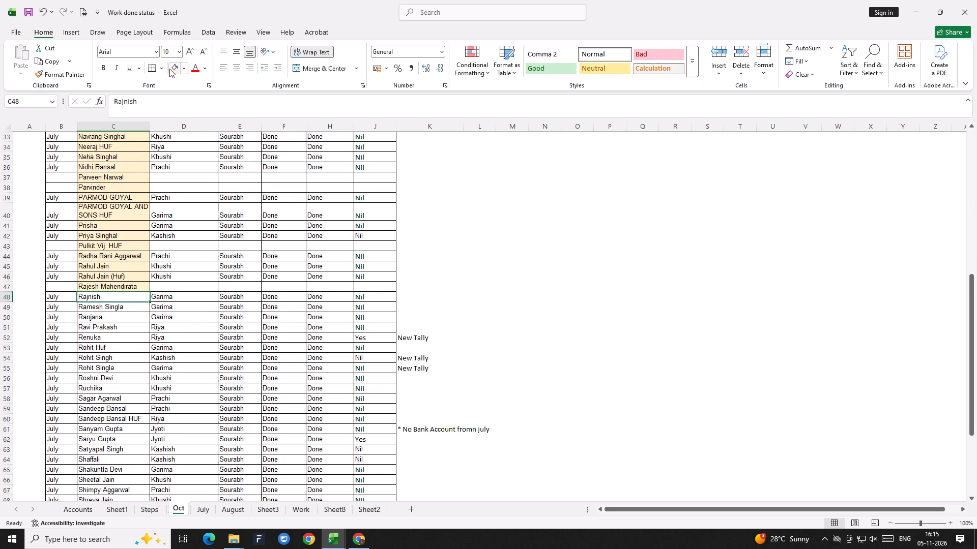
Check the rajnish statement in the folder and apply the light gold fill to the Rajnish Name cell, C48.
{"action": "key", "text": "alt+Tab"}
{"action": "key", "text": "Down"}
{"action": "key", "text": "Down"}
{"action": "key", "text": "Down"}
{"action": "key", "text": "Up"}
{"action": "key", "text": "alt+Tab"}
{"action": "key", "text": "Down"}
{"action": "key", "text": "Up"}
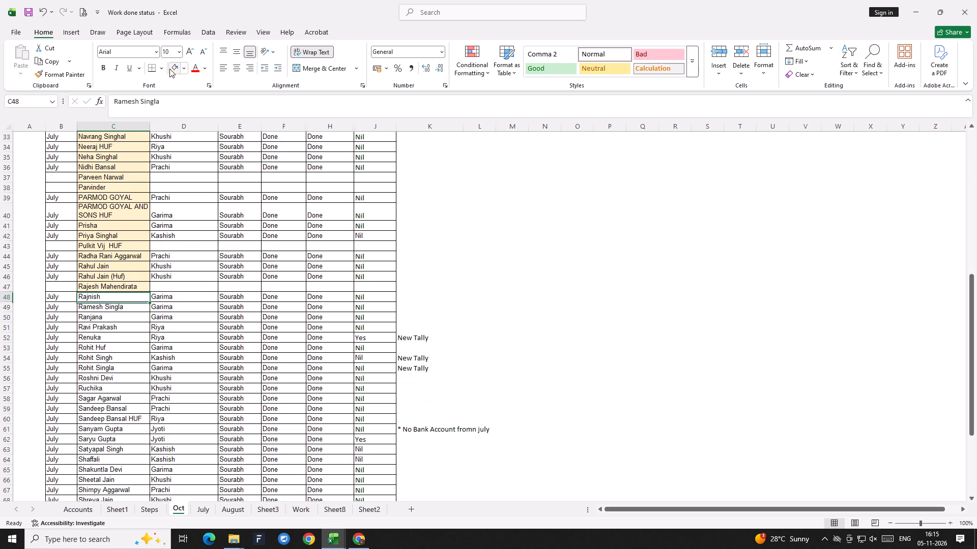
{"action": "left_click", "coordinate": [176, 65]}
Locate the raman HUF statement in the folder and insert a row at row 49 on the Oct sheet, above Ramesh.
{"action": "key", "text": "alt+Tab"}
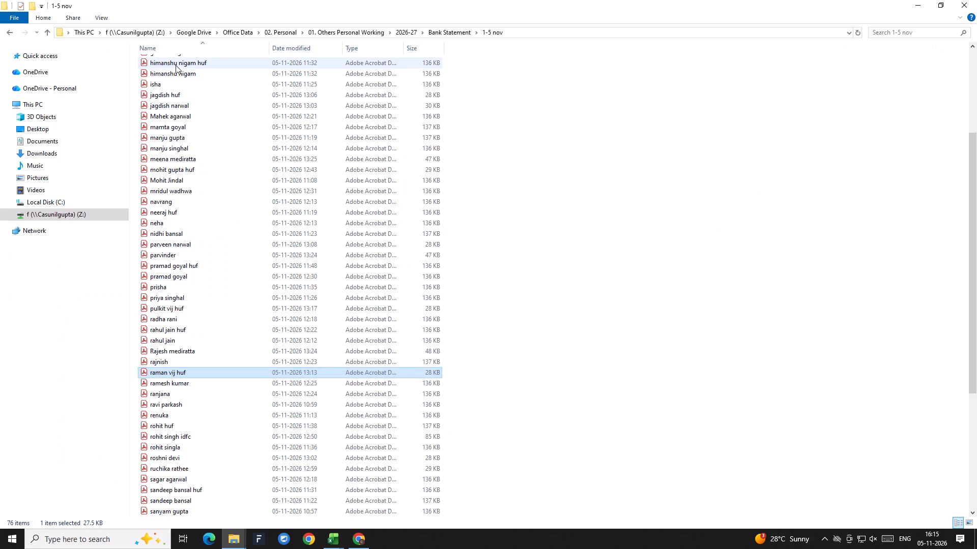
{"action": "key", "text": "Down"}
{"action": "key", "text": "Up"}
{"action": "key", "text": "Up"}
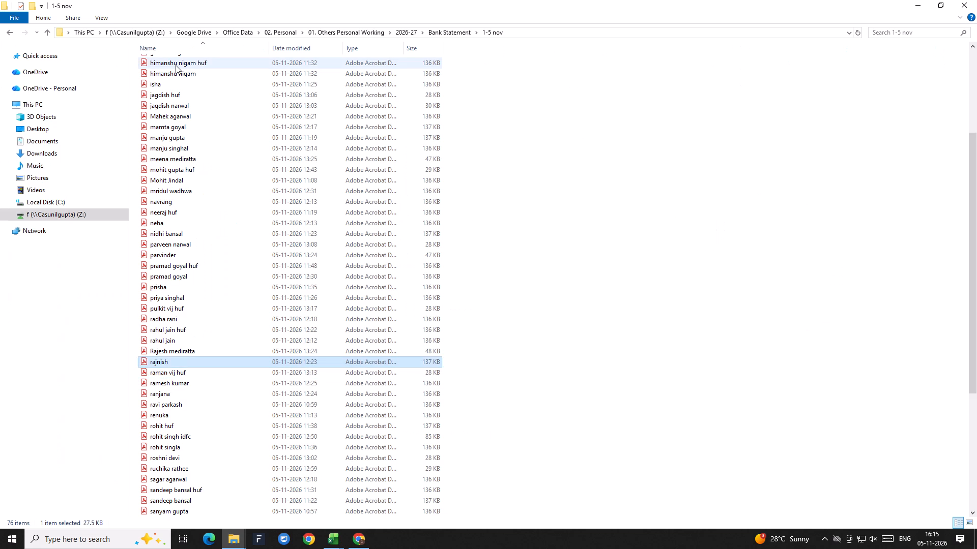
{"action": "key", "text": "Down"}
{"action": "key", "text": "alt+Tab"}
{"action": "key", "text": "Down"}
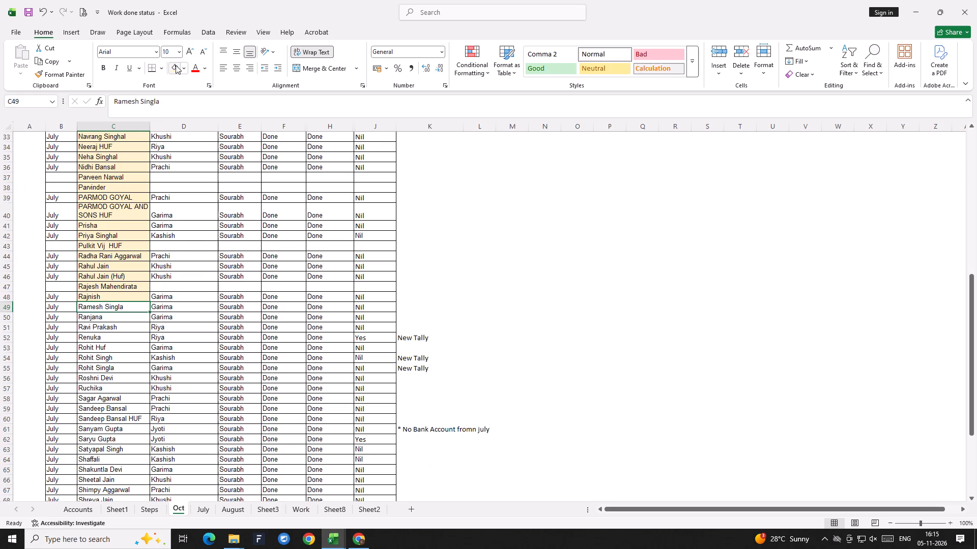
{"action": "key", "text": "Up"}
{"action": "key", "text": "Down"}
{"action": "key", "text": "shift+space"}
{"action": "key", "text": "ctrl+shift+equal"}
Enter the Raman HUF client's name, including the surname from the file name, in the new row's Name cell, C49.
{"action": "key", "text": "Down"}
{"action": "key", "text": "Up"}
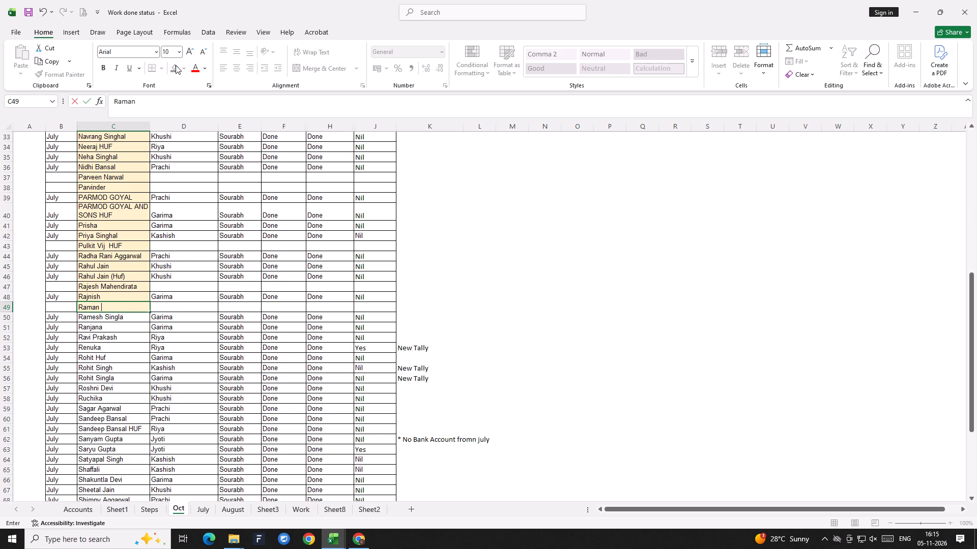
{"action": "key", "text": "Return"}
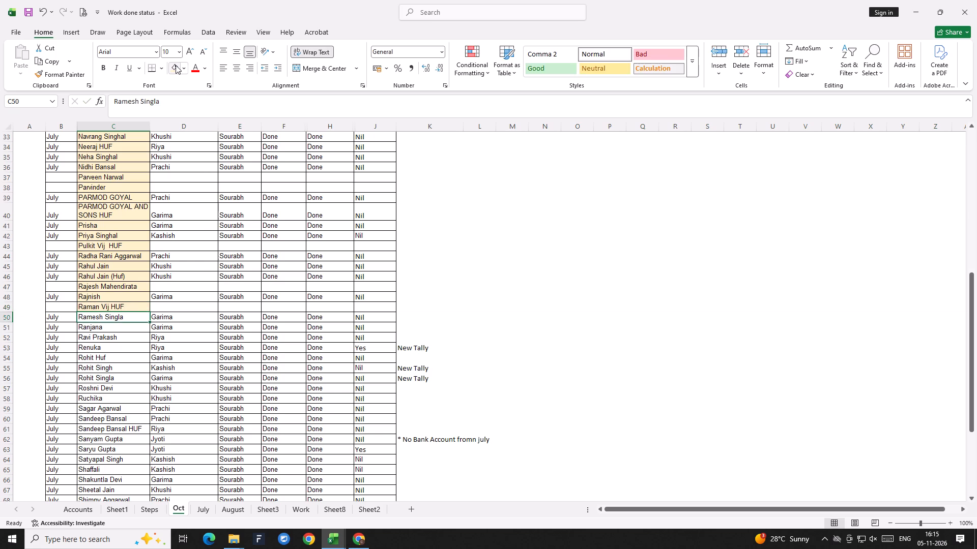
{"action": "key", "text": "Up"}
Check the ramesh statement in the folder and apply the light gold fill to the Ramesh Name cell, C50.
{"action": "key", "text": "alt+Tab"}
{"action": "key", "text": "Down"}
{"action": "key", "text": "alt+Tab"}
{"action": "key", "text": "Down"}
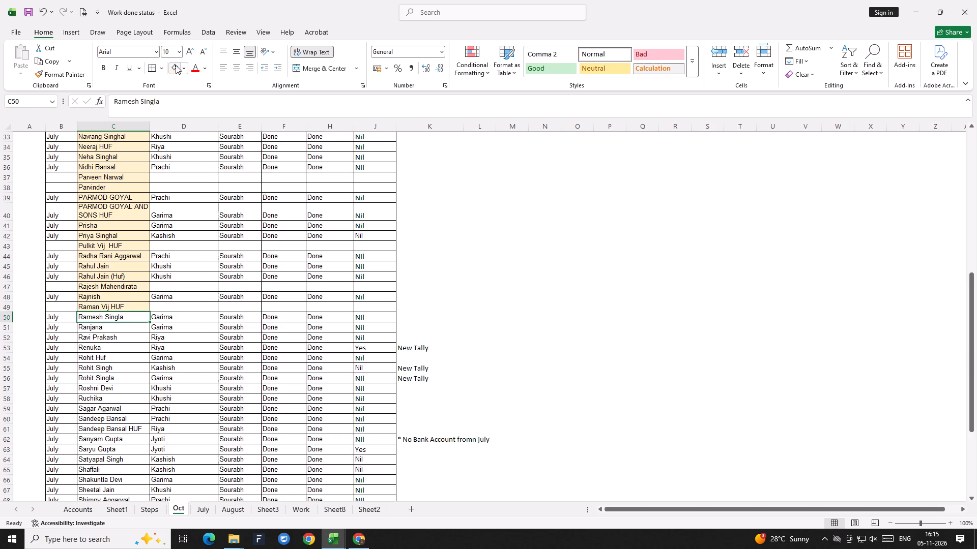
{"action": "left_click", "coordinate": [173, 70]}
Check the ranjana and ravi statements in the folder and apply the light gold fill to Name cells C51 to C53, through Renuka.
{"action": "key", "text": "alt+Tab"}
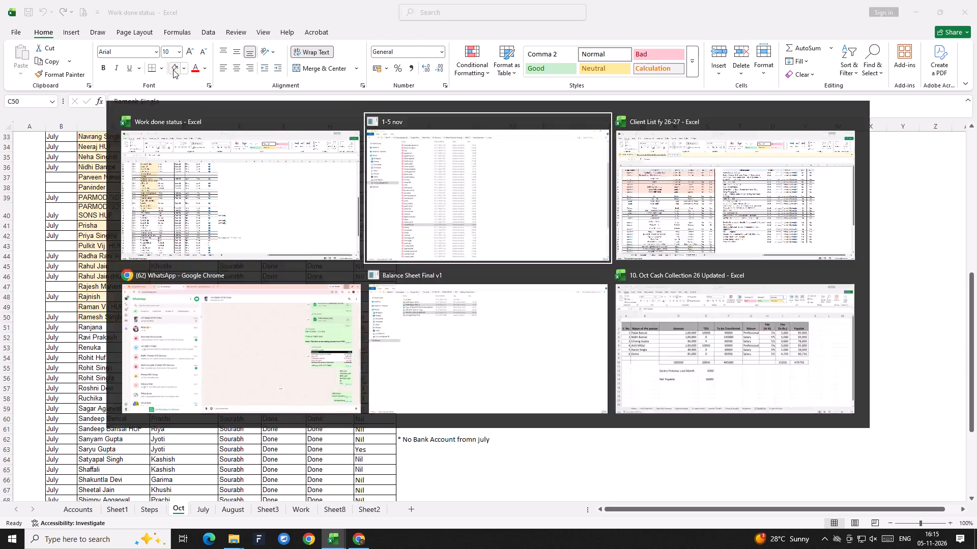
{"action": "key", "text": "Down"}
{"action": "key", "text": "Down"}
{"action": "key", "text": "alt+Tab"}
{"action": "key", "text": "Down"}
{"action": "key", "text": "F4"}
{"action": "key", "text": "Down"}
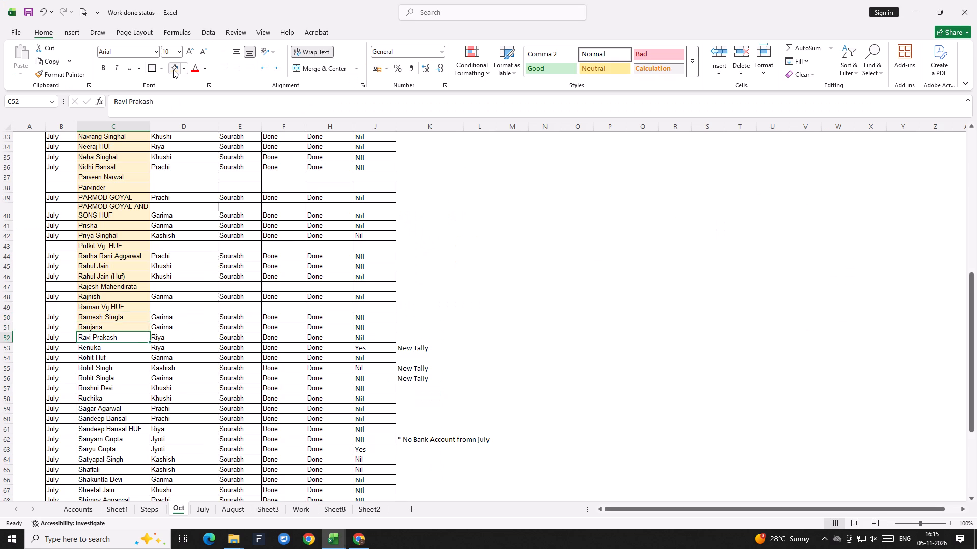
{"action": "key", "text": "F4"}
{"action": "key", "text": "Down"}
{"action": "key", "text": "F4"}
Check the rohit HUF and rohit idfc statements in the folder and apply the light gold fill to Name cells C54 and C55.
{"action": "key", "text": "alt+Tab"}
{"action": "key", "text": "Down"}
{"action": "key", "text": "Down"}
{"action": "key", "text": "Down"}
{"action": "key", "text": "alt+Tab"}
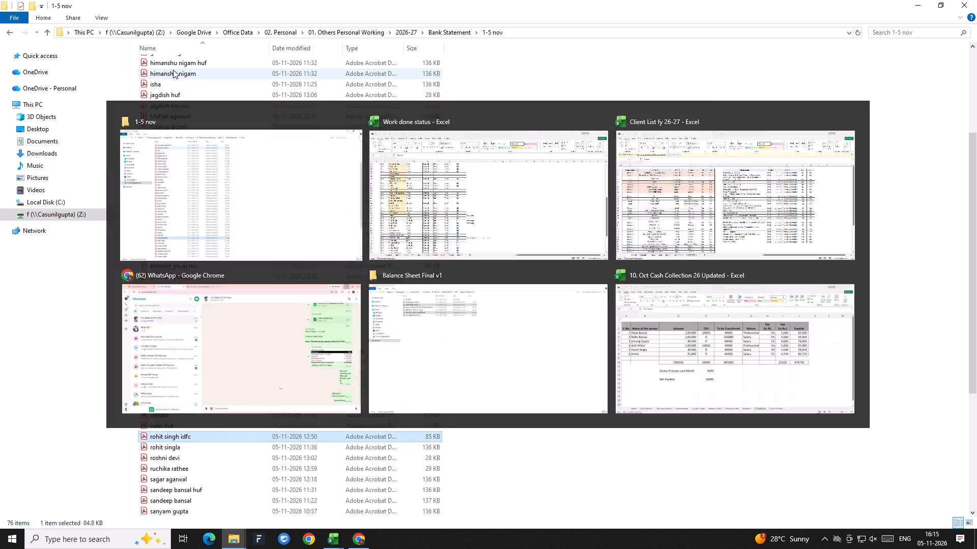
{"action": "key", "text": "Down"}
{"action": "key", "text": "F4"}
{"action": "key", "text": "Down"}
{"action": "key", "text": "F4"}
Check the remaining rohit statement and the roshni statement in the folder and apply the light gold fill to Name cells C56 and C57.
{"action": "key", "text": "alt+Tab"}
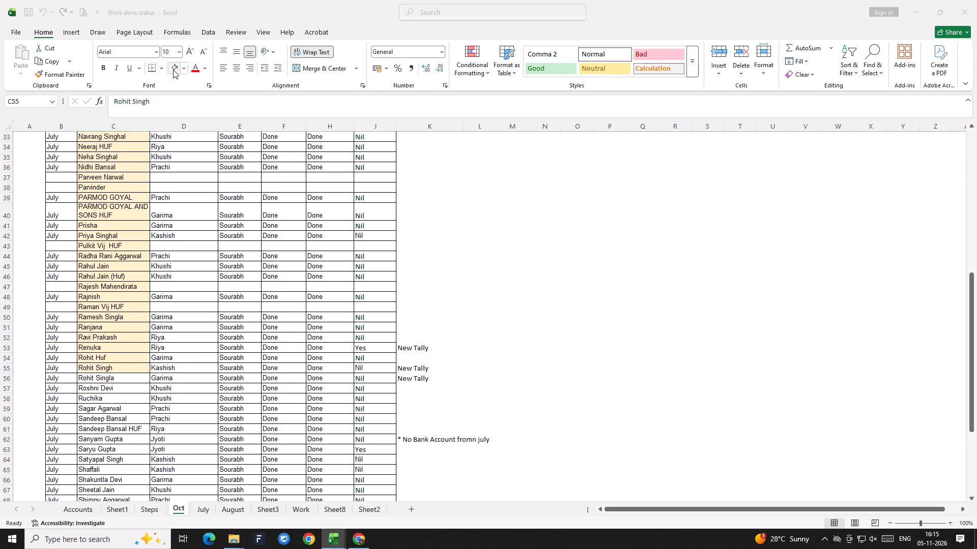
{"action": "key", "text": "Down"}
{"action": "key", "text": "Down"}
{"action": "key", "text": "alt+Tab"}
{"action": "key", "text": "Down"}
{"action": "key", "text": "F4"}
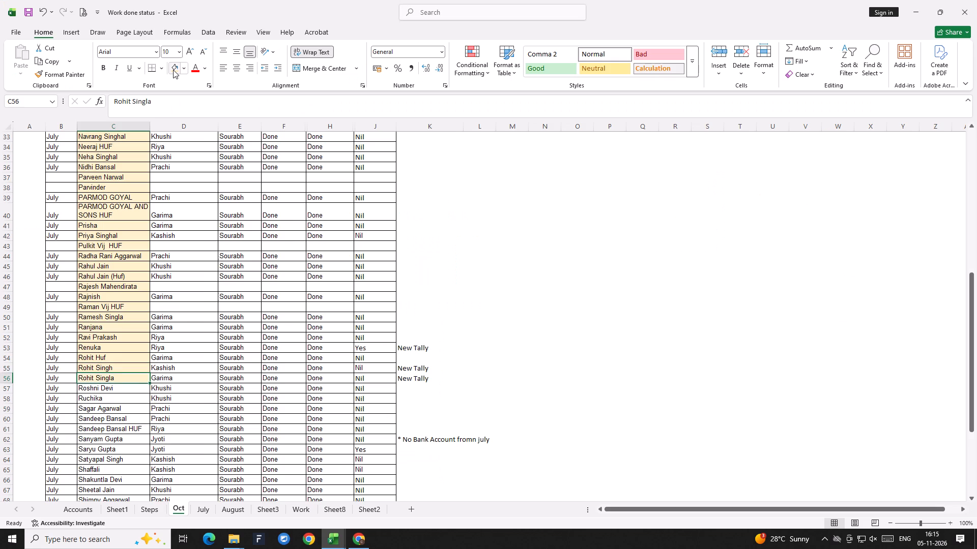
{"action": "key", "text": "Down"}
{"action": "key", "text": "F4"}
Check the ruchika and sagar statements in the folder and apply the light gold fill to Name cells C58 and C59.
{"action": "key", "text": "alt+Tab"}
{"action": "key", "text": "Down"}
{"action": "key", "text": "Down"}
{"action": "key", "text": "Down"}
{"action": "key", "text": "Down"}
{"action": "key", "text": "Down"}
{"action": "key", "text": "Down"}
{"action": "key", "text": "Down"}
{"action": "key", "text": "Down"}
{"action": "key", "text": "Down"}
{"action": "key", "text": "Down"}
{"action": "key", "text": "Down"}
{"action": "key", "text": "Down"}
{"action": "key", "text": "Down"}
{"action": "key", "text": "Down"}
{"action": "key", "text": "Down"}
{"action": "key", "text": "Down"}
{"action": "key", "text": "Down"}
{"action": "key", "text": "Down"}
{"action": "key", "text": "Down"}
{"action": "key", "text": "Down"}
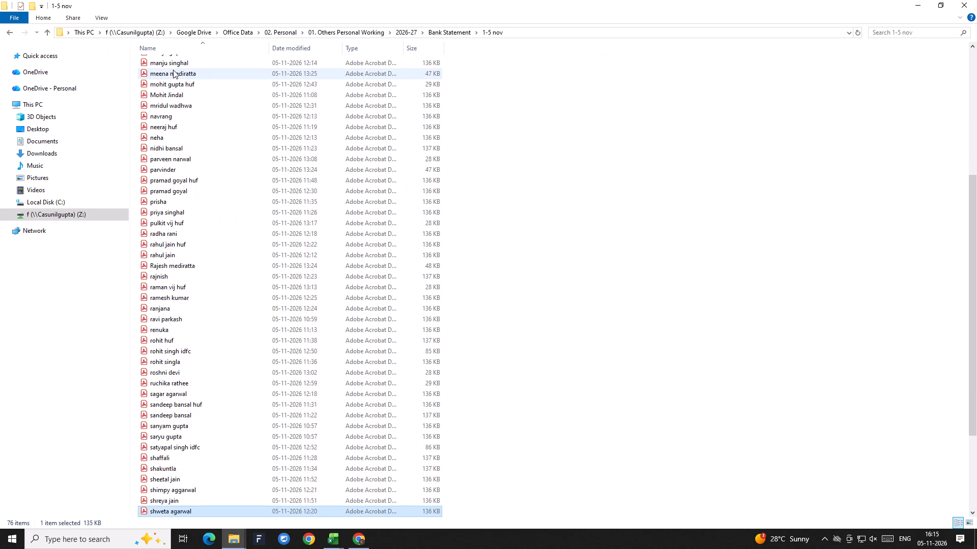
{"action": "key", "text": "Up"}
{"action": "key", "text": "Up"}
{"action": "key", "text": "Up"}
{"action": "key", "text": "Up"}
{"action": "key", "text": "Up"}
{"action": "key", "text": "Up"}
{"action": "key", "text": "Up"}
{"action": "key", "text": "Up"}
{"action": "key", "text": "Up"}
{"action": "key", "text": "Up"}
{"action": "key", "text": "Up"}
{"action": "key", "text": "Up"}
{"action": "key", "text": "Up"}
{"action": "key", "text": "Up"}
{"action": "key", "text": "Up"}
{"action": "key", "text": "Up"}
{"action": "key", "text": "Up"}
{"action": "key", "text": "Up"}
{"action": "key", "text": "Up"}
{"action": "key", "text": "Up"}
{"action": "key", "text": "Down"}
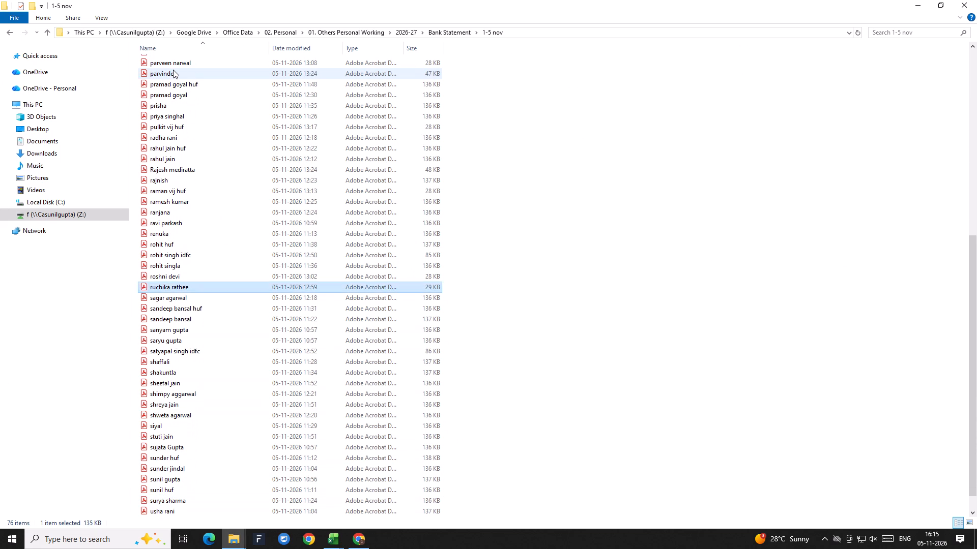
{"action": "key", "text": "alt+Tab"}
{"action": "key", "text": "Down"}
{"action": "key", "text": "F4"}
{"action": "key", "text": "Down"}
{"action": "key", "text": "F4"}
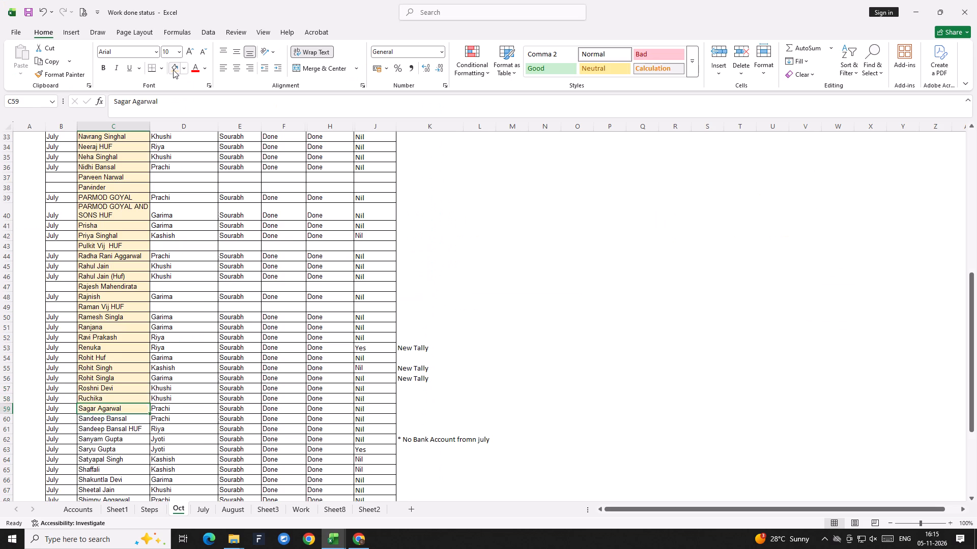
Check the sandeep HUF and sandeep statements in the folder and apply the light gold fill to Name cells C60 and C61.
{"action": "key", "text": "alt+Tab"}
{"action": "key", "text": "Down"}
{"action": "key", "text": "Down"}
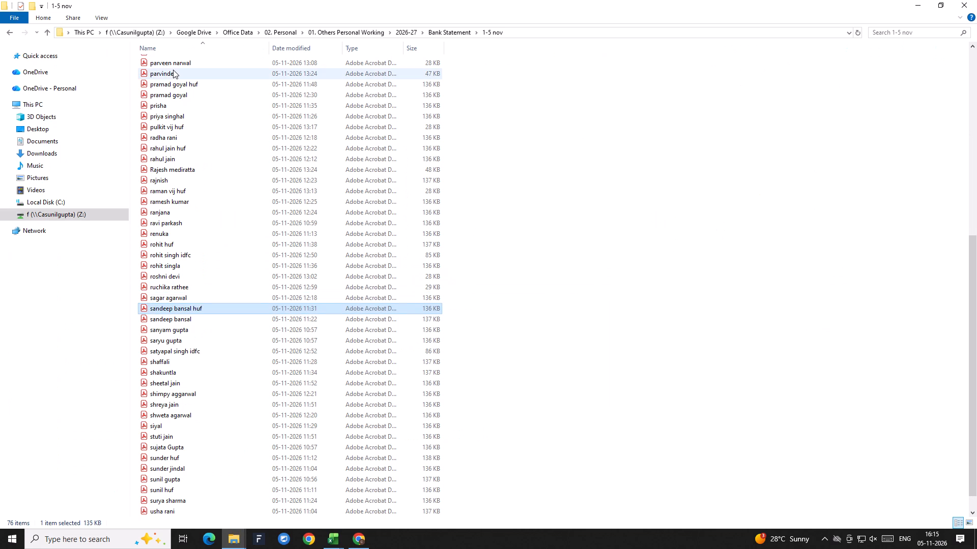
{"action": "key", "text": "alt+Tab"}
{"action": "key", "text": "Down"}
{"action": "key", "text": "F4"}
{"action": "key", "text": "Down"}
{"action": "key", "text": "F4"}
Check the sanyam and saryu statements in the folder and apply the light gold fill to Name cells C62 and C63.
{"action": "key", "text": "alt+Tab"}
{"action": "key", "text": "Down"}
{"action": "key", "text": "Down"}
{"action": "key", "text": "alt+Tab"}
{"action": "key", "text": "Down"}
{"action": "key", "text": "F4"}
{"action": "key", "text": "Down"}
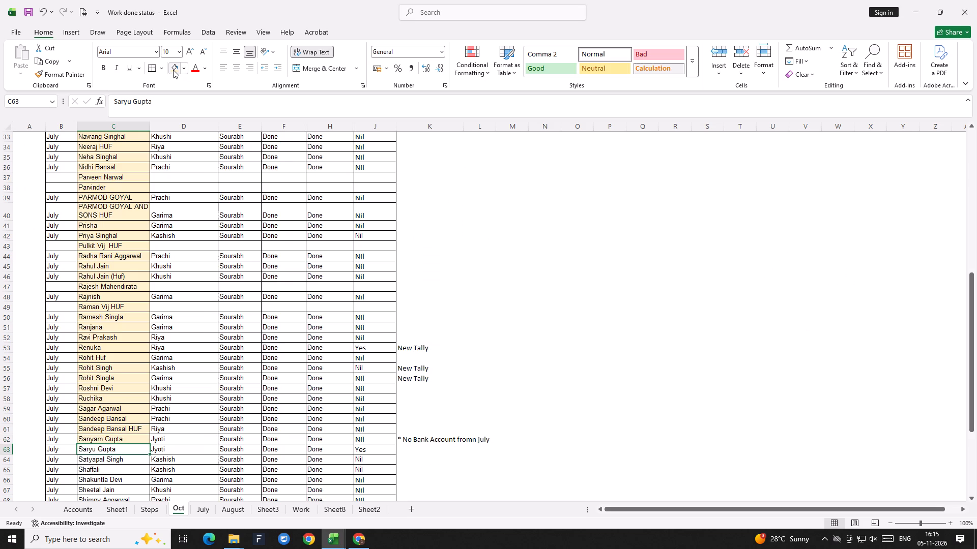
{"action": "key", "text": "F4"}
Check the satyapal idfc statement in the folder and apply the light gold fill to the Satyapal Name cell, C64.
{"action": "key", "text": "alt+Tab"}
{"action": "key", "text": "Down"}
{"action": "key", "text": "Down"}
{"action": "key", "text": "Down"}
{"action": "key", "text": "Up"}
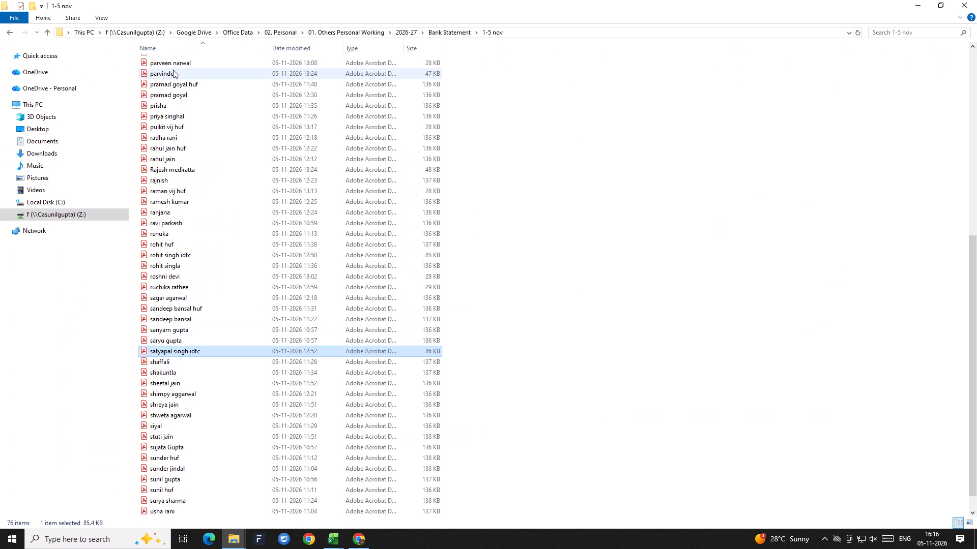
{"action": "key", "text": "alt+Tab"}
{"action": "key", "text": "Down"}
{"action": "key", "text": "Down"}
{"action": "key", "text": "Down"}
{"action": "key", "text": "Down"}
{"action": "key", "text": "Down"}
{"action": "key", "text": "Down"}
{"action": "key", "text": "Down"}
{"action": "key", "text": "Down"}
{"action": "key", "text": "Down"}
{"action": "key", "text": "Down"}
{"action": "key", "text": "Down"}
{"action": "key", "text": "Down"}
{"action": "key", "text": "Down"}
{"action": "key", "text": "Down"}
{"action": "key", "text": "Down"}
{"action": "key", "text": "Down"}
{"action": "key", "text": "Down"}
{"action": "key", "text": "Down"}
{"action": "key", "text": "Down"}
{"action": "key", "text": "Down"}
{"action": "key", "text": "Up"}
{"action": "key", "text": "Up"}
{"action": "key", "text": "Up"}
{"action": "key", "text": "Up"}
{"action": "key", "text": "Up"}
{"action": "key", "text": "Up"}
{"action": "key", "text": "Up"}
{"action": "key", "text": "Up"}
{"action": "key", "text": "Up"}
{"action": "key", "text": "Up"}
{"action": "key", "text": "Up"}
{"action": "key", "text": "Up"}
{"action": "key", "text": "Up"}
{"action": "key", "text": "Up"}
{"action": "key", "text": "Up"}
{"action": "key", "text": "Up"}
{"action": "key", "text": "Up"}
{"action": "key", "text": "Up"}
{"action": "key", "text": "Up"}
{"action": "key", "text": "Up"}
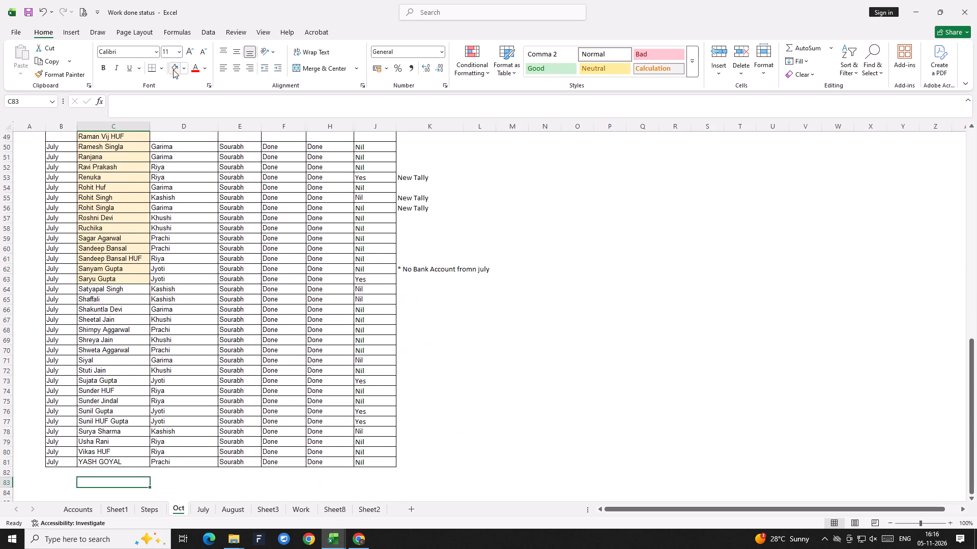
{"action": "key", "text": "F4"}
Check the shaffali statement in the folder and apply the light gold fill to the Shaffali Name cell, C65.
{"action": "key", "text": "alt+Tab"}
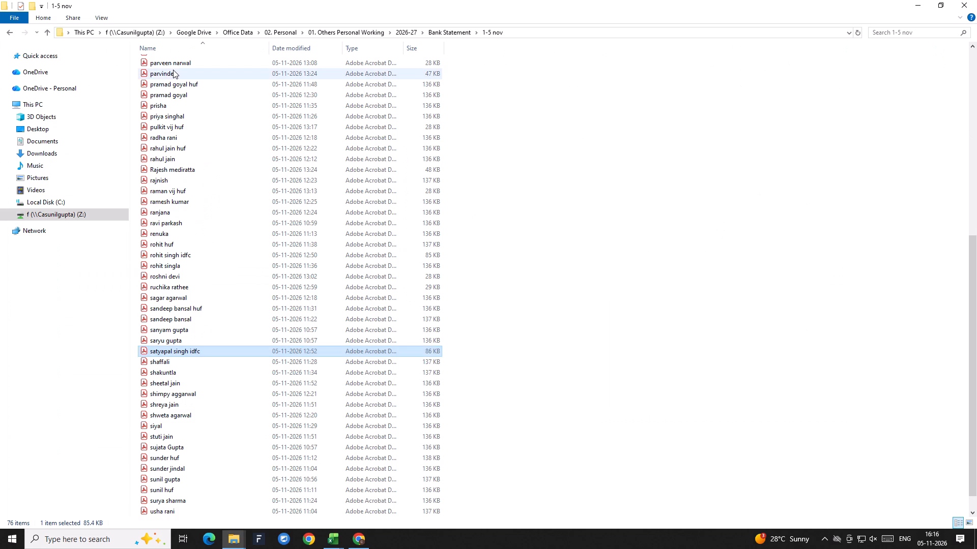
{"action": "key", "text": "Down"}
{"action": "key", "text": "Down"}
{"action": "key", "text": "Up"}
{"action": "key", "text": "Up"}
{"action": "key", "text": "Down"}
{"action": "key", "text": "alt+Tab"}
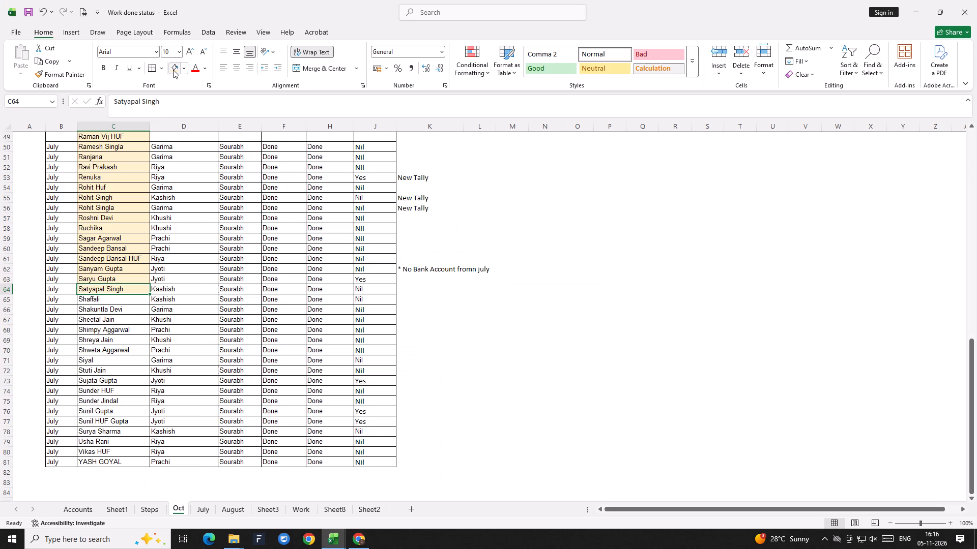
{"action": "key", "text": "Down"}
{"action": "key", "text": "F4"}
Check the shakuntla and sheetal statements in the folder and apply the light gold fill to Name cells C66 and C67.
{"action": "key", "text": "Down"}
{"action": "key", "text": "alt+Tab"}
{"action": "key", "text": "Down"}
{"action": "key", "text": "Down"}
{"action": "key", "text": "Down"}
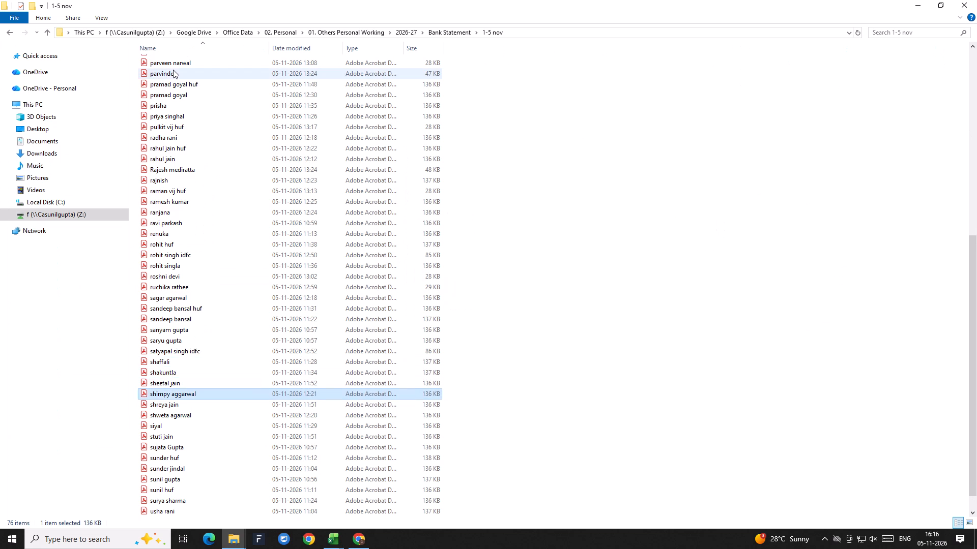
{"action": "key", "text": "Up"}
{"action": "key", "text": "alt+Tab"}
{"action": "key", "text": "Down"}
{"action": "key", "text": "F4"}
{"action": "key", "text": "Up"}
{"action": "key", "text": "F4"}
Check the shimpy and shreya statements in the folder and apply the light gold fill to Name cells C68 and C69.
{"action": "key", "text": "Down"}
{"action": "key", "text": "Down"}
{"action": "key", "text": "alt+Tab"}
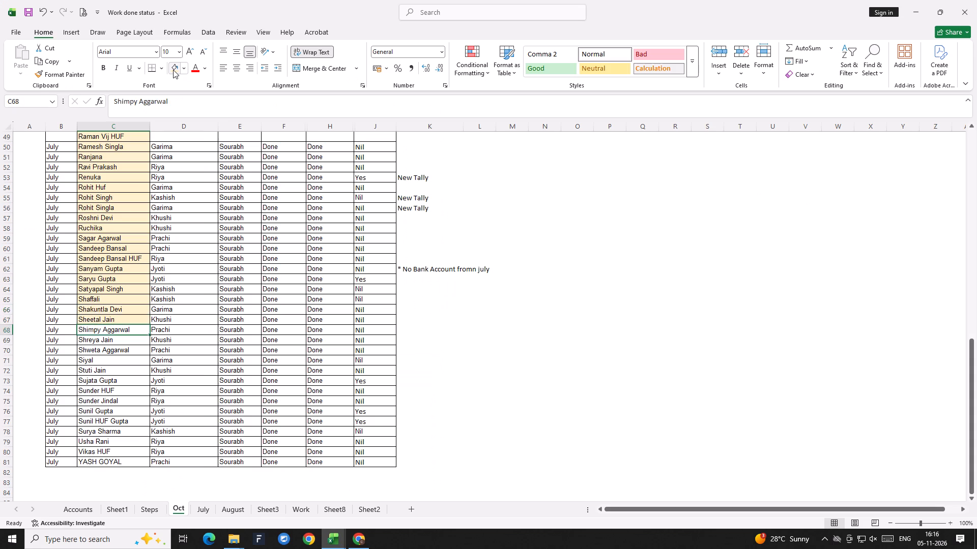
{"action": "key", "text": "Down"}
{"action": "key", "text": "Down"}
{"action": "key", "text": "Down"}
{"action": "key", "text": "Up"}
{"action": "key", "text": "alt+Tab"}
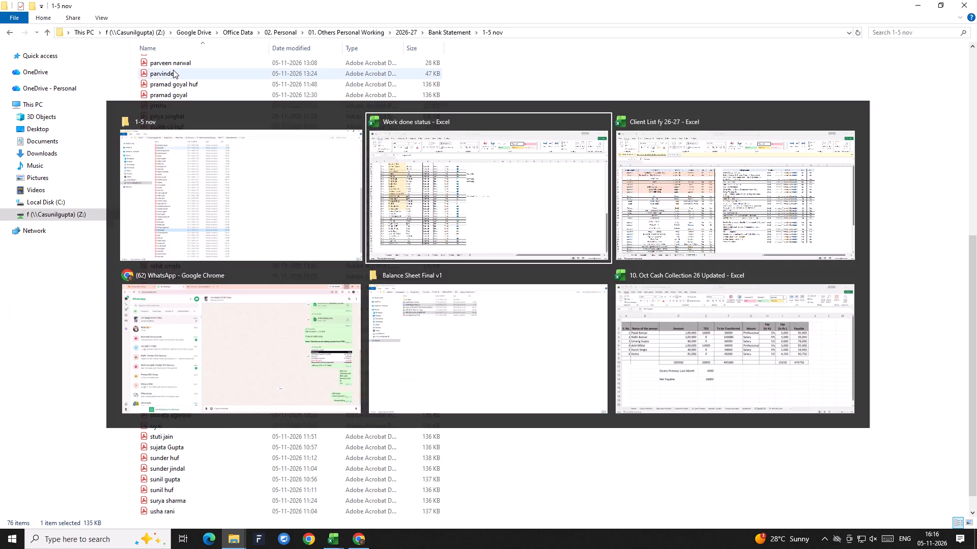
{"action": "key", "text": "Down"}
{"action": "key", "text": "F4"}
{"action": "key", "text": "Up"}
{"action": "key", "text": "F4"}
{"action": "key", "text": "Down"}
{"action": "key", "text": "Down"}
Check the shweta and siyal statements in the folder and apply the light gold fill to Name cells C70 and C71.
{"action": "key", "text": "alt+Tab"}
{"action": "key", "text": "Down"}
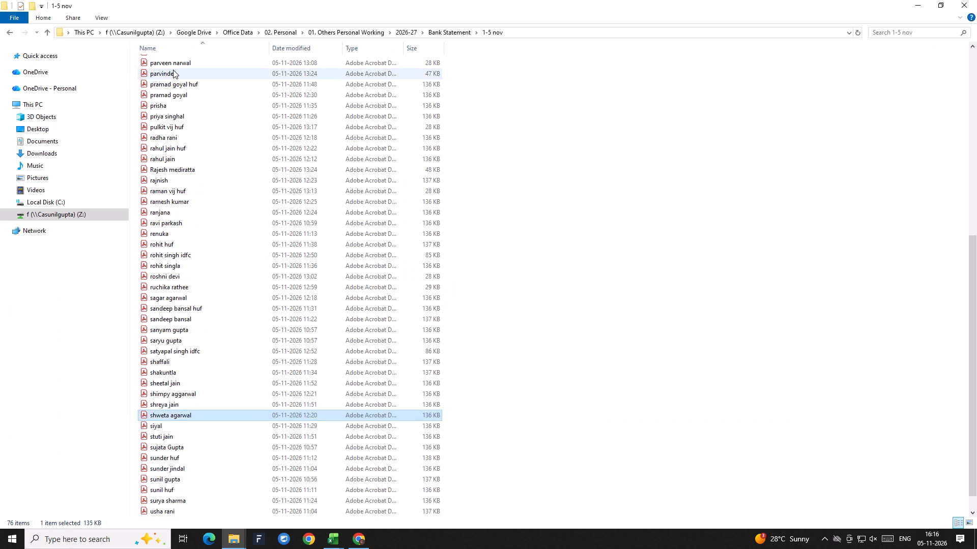
{"action": "key", "text": "alt+Tab"}
{"action": "key", "text": "Down"}
{"action": "key", "text": "Up"}
{"action": "key", "text": "F4"}
{"action": "key", "text": "Down"}
{"action": "key", "text": "F4"}
{"action": "key", "text": "Down"}
Check the stuti and sujata statements in the folder and apply the light gold fill to Name cells C72 and C73.
{"action": "key", "text": "alt+Tab"}
{"action": "key", "text": "Down"}
{"action": "key", "text": "Down"}
{"action": "key", "text": "Down"}
{"action": "key", "text": "Down"}
{"action": "key", "text": "alt+Tab"}
{"action": "key", "text": "Down"}
{"action": "key", "text": "F4"}
{"action": "key", "text": "Up"}
{"action": "key", "text": "F4"}
{"action": "key", "text": "Down"}
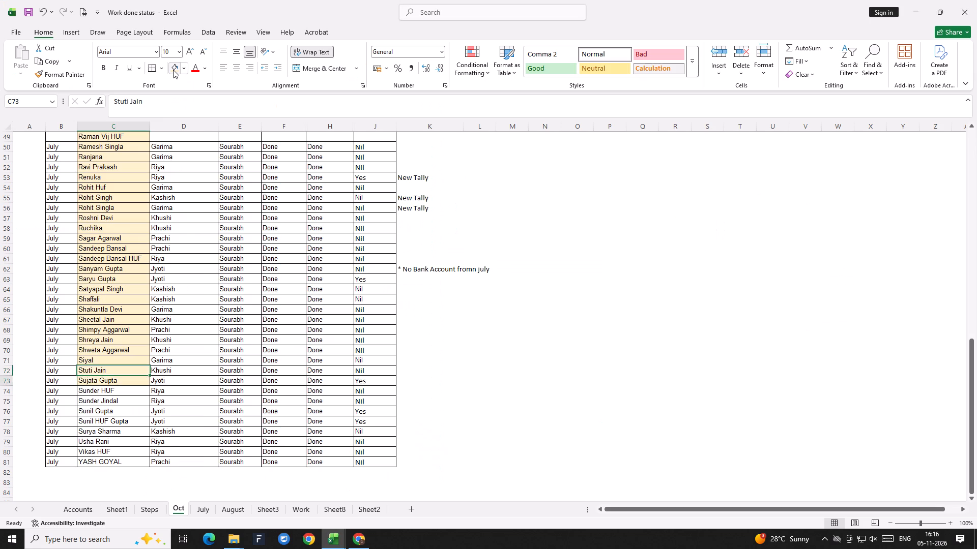
Check the sunder huf statement in the folder and apply the light gold fill to the Sunder HUF Name cell, C74.
{"action": "key", "text": "alt+Tab"}
{"action": "key", "text": "Down"}
{"action": "key", "text": "Down"}
{"action": "key", "text": "Down"}
{"action": "key", "text": "Up"}
{"action": "key", "text": "Up"}
{"action": "key", "text": "Up"}
{"action": "key", "text": "alt+Tab"}
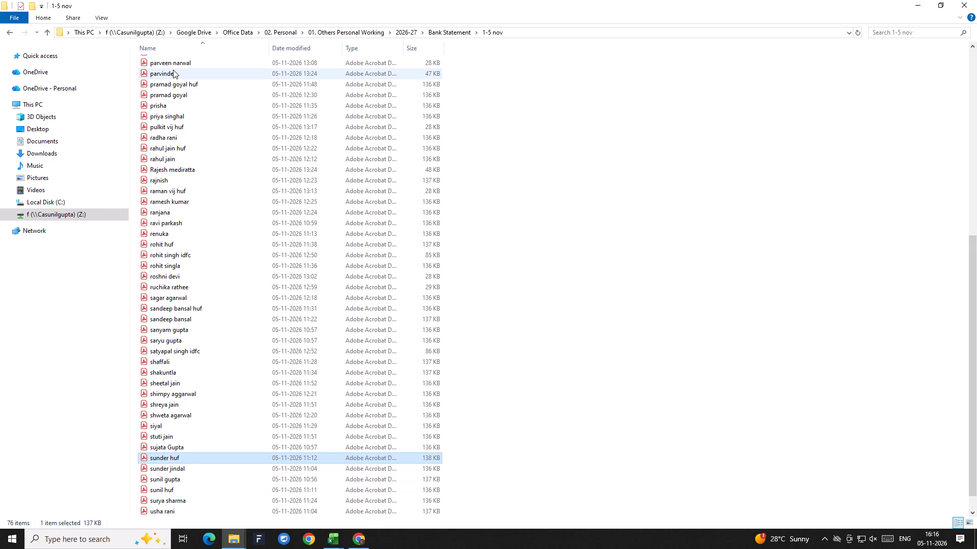
{"action": "key", "text": "Down"}
{"action": "key", "text": "F4"}
Check the second sunder and the first sunil statements and apply the light gold fill to Name cells C75 and C76.
{"action": "key", "text": "alt+Tab"}
{"action": "key", "text": "Down"}
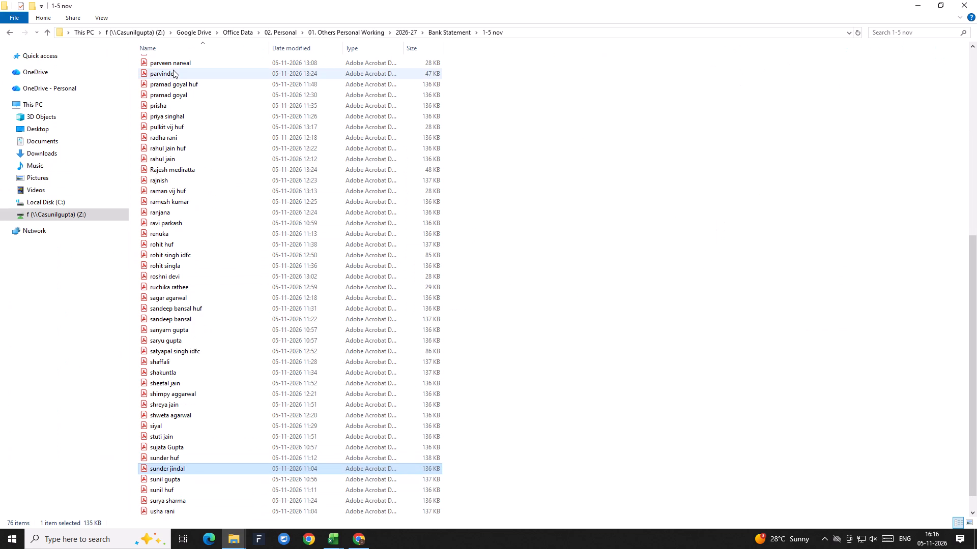
{"action": "key", "text": "alt+Tab"}
{"action": "key", "text": "Down"}
{"action": "key", "text": "Up"}
{"action": "key", "text": "F4"}
{"action": "key", "text": "Down"}
{"action": "key", "text": "Down"}
{"action": "key", "text": "F4"}
{"action": "key", "text": "Up"}
{"action": "key", "text": "F4"}
{"action": "key", "text": "Down"}
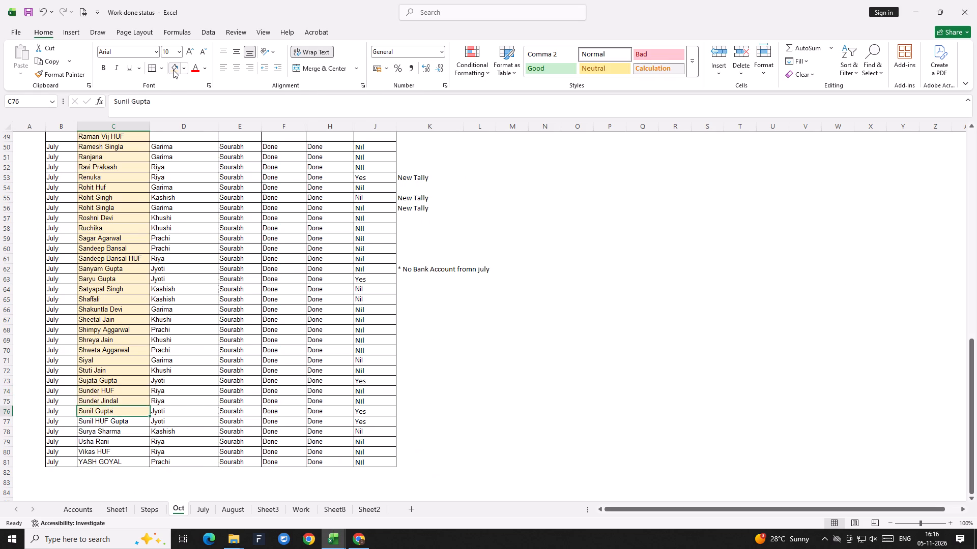
Look through the remaining statements to the folder's end and apply the light gold fill to the Sunil HUF Name cell, C77.
{"action": "key", "text": "alt+Tab"}
{"action": "key", "text": "Down"}
{"action": "key", "text": "Down"}
{"action": "key", "text": "Down"}
{"action": "key", "text": "Down"}
{"action": "key", "text": "Down"}
{"action": "key", "text": "Down"}
{"action": "key", "text": "Down"}
{"action": "key", "text": "Down"}
{"action": "key", "text": "Down"}
{"action": "key", "text": "Down"}
{"action": "key", "text": "Down"}
{"action": "key", "text": "Down"}
{"action": "key", "text": "Down"}
{"action": "key", "text": "Down"}
{"action": "key", "text": "Down"}
{"action": "key", "text": "Down"}
{"action": "key", "text": "Down"}
{"action": "key", "text": "Down"}
{"action": "key", "text": "Up"}
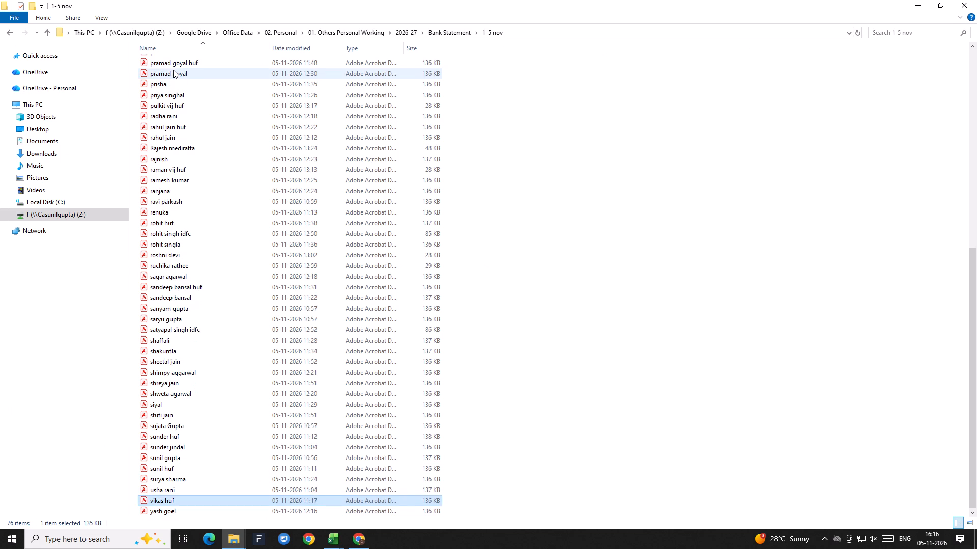
{"action": "key", "text": "Up"}
{"action": "key", "text": "Up"}
{"action": "key", "text": "Up"}
{"action": "key", "text": "alt+Tab"}
{"action": "key", "text": "Down"}
{"action": "key", "text": "F4"}
Check the surya and usha statements in the folder and apply the light gold fill to Name cells C78 and C79.
{"action": "key", "text": "alt+Tab"}
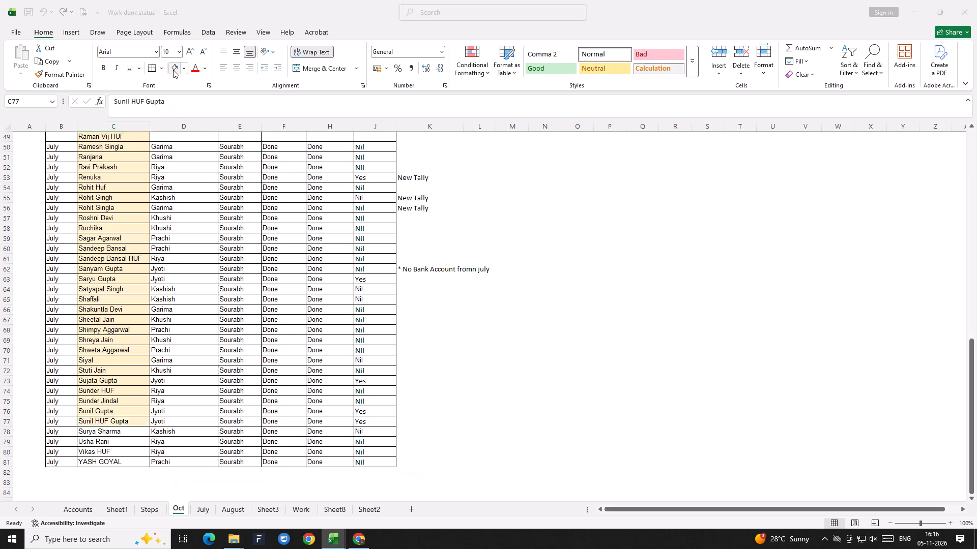
{"action": "key", "text": "Down"}
{"action": "key", "text": "alt+Tab"}
{"action": "key", "text": "Down"}
{"action": "key", "text": "F4"}
{"action": "key", "text": "Down"}
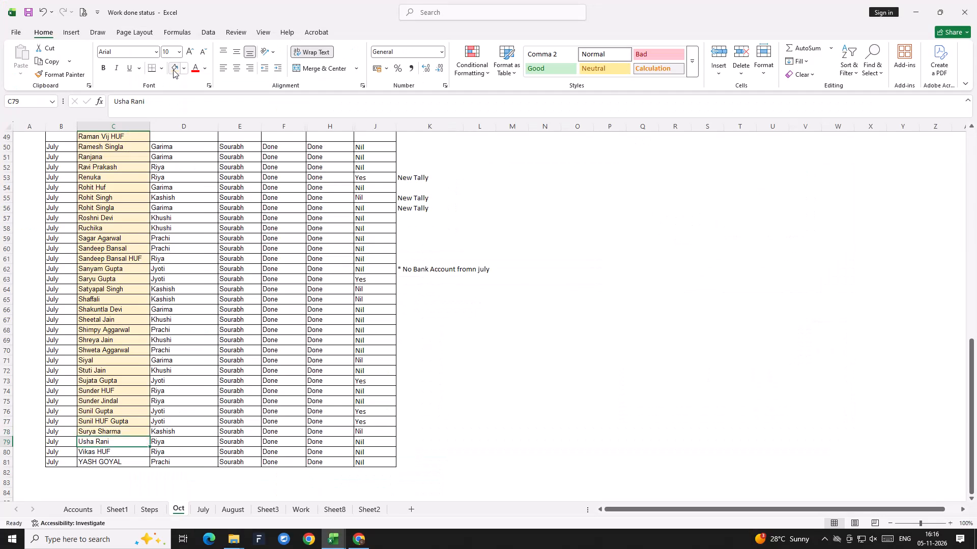
{"action": "key", "text": "F4"}
Check the vikas huf and yash statements in the folder and apply the light gold fill to Name cells C80 and C81.
{"action": "key", "text": "alt+Tab"}
{"action": "key", "text": "Down"}
{"action": "key", "text": "Down"}
{"action": "key", "text": "alt+Tab"}
{"action": "key", "text": "Down"}
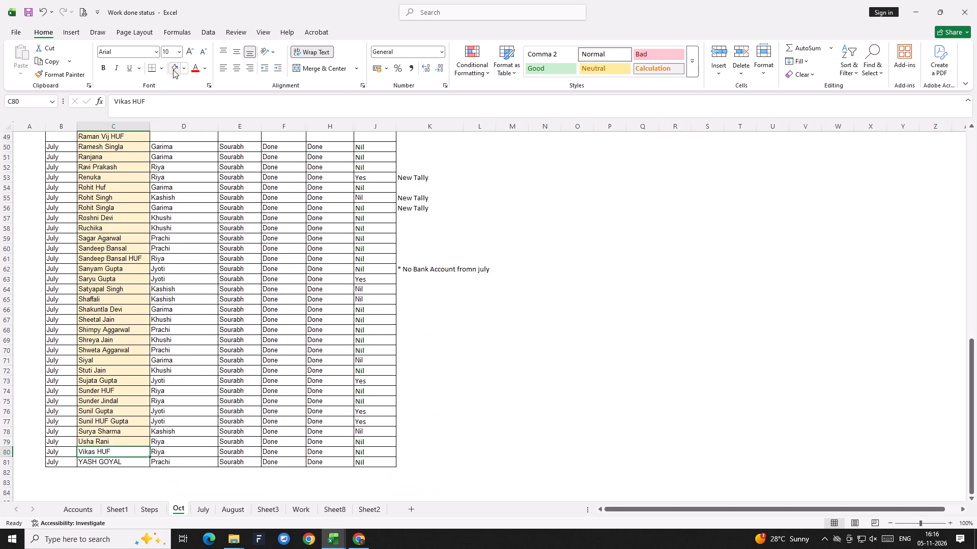
{"action": "key", "text": "F4"}
{"action": "key", "text": "Down"}
{"action": "key", "text": "F4"}
Remove the fill colour from all client names in the Name column, C5 to C81.
{"action": "key", "text": "ctrl+shift+Up"}
{"action": "key", "text": "shift+Down"}
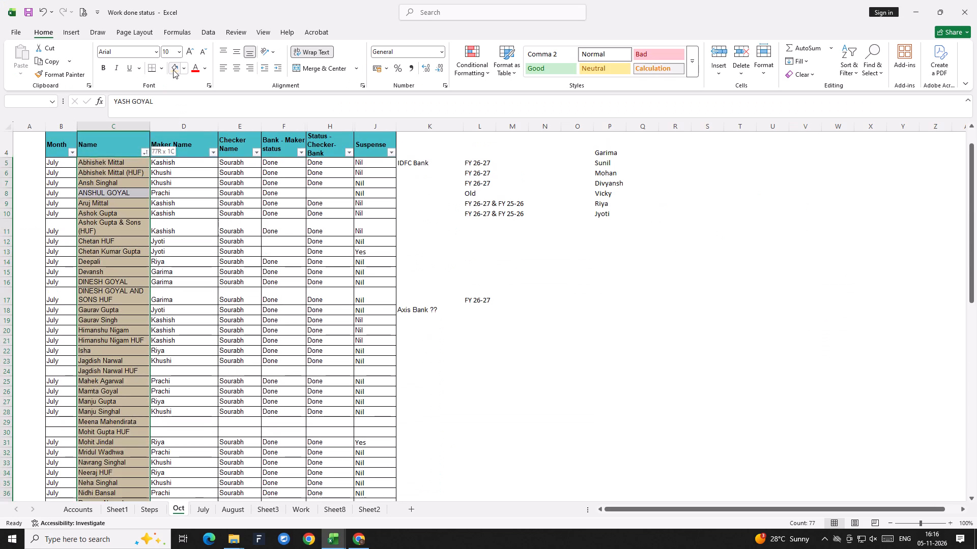
{"action": "key", "text": "shift+Down"}
{"action": "key", "text": "shift+Up"}
{"action": "key", "text": "alt+h"}
{"action": "key", "text": "alt+h"}
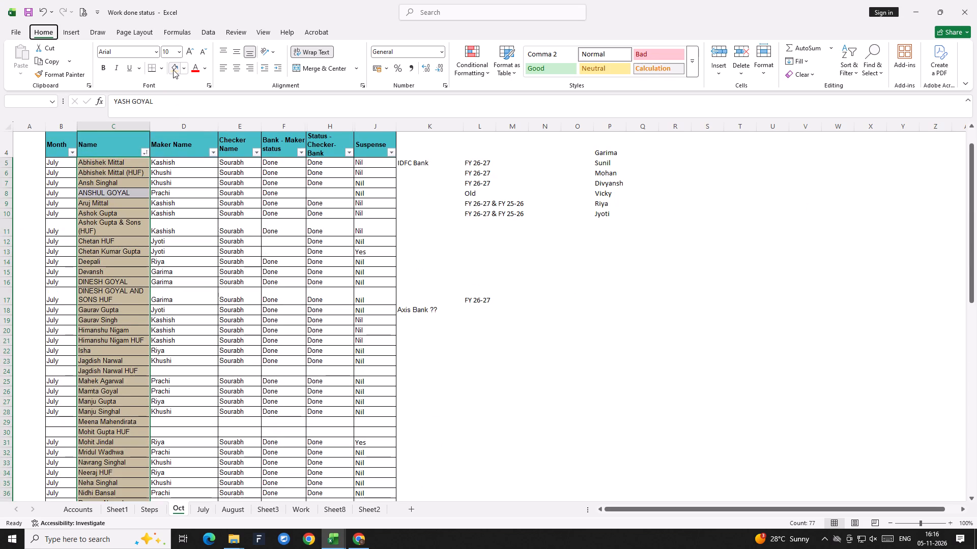
{"action": "key", "text": "alt+n"}
{"action": "key", "text": "alt+Tab"}
{"action": "key", "text": "alt+Tab"}
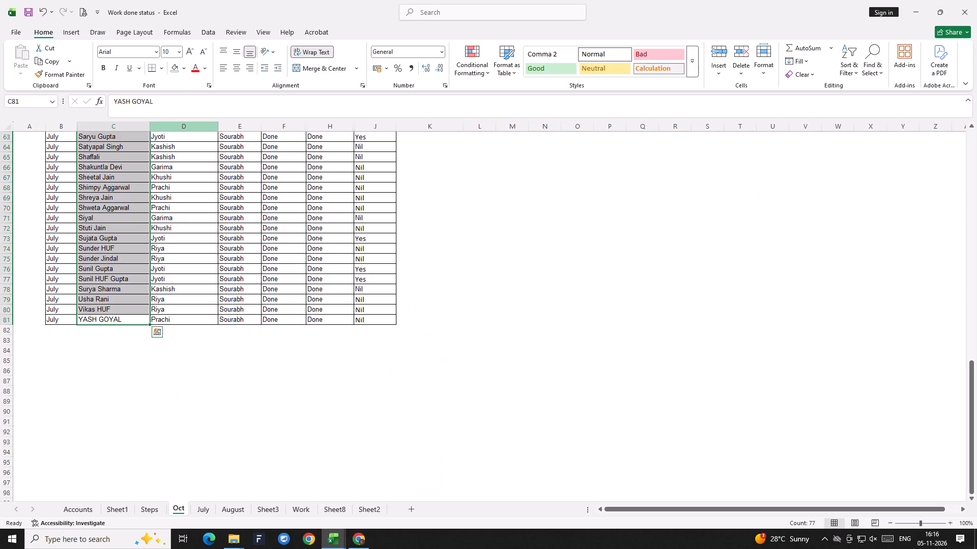
Delete row 8, the Anshul entry, from the Oct sheet's client table.
{"action": "key", "text": "Page_Up"}
{"action": "key", "text": "Page_Up"}
{"action": "key", "text": "Page_Up"}
{"action": "key", "text": "Page_Up"}
{"action": "key", "text": "Page_Up"}
{"action": "key", "text": "Page_Up"}
{"action": "key", "text": "Page_Up"}
{"action": "key", "text": "Page_Up"}
{"action": "key", "text": "Page_Up"}
{"action": "key", "text": "Page_Up"}
{"action": "key", "text": "Page_Up"}
{"action": "key", "text": "Page_Up"}
{"action": "key", "text": "Down"}
{"action": "key", "text": "Down"}
{"action": "key", "text": "Down"}
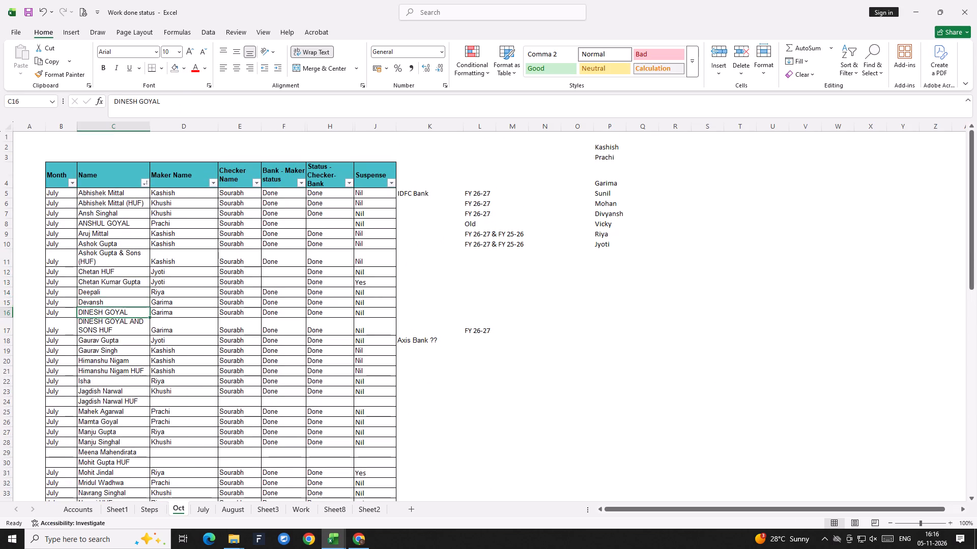
{"action": "key", "text": "Up"}
{"action": "key", "text": "Up"}
{"action": "key", "text": "Up"}
{"action": "key", "text": "Up"}
{"action": "key", "text": "Up"}
{"action": "key", "text": "Up"}
{"action": "key", "text": "Up"}
{"action": "key", "text": "Up"}
{"action": "key", "text": "shift+space"}
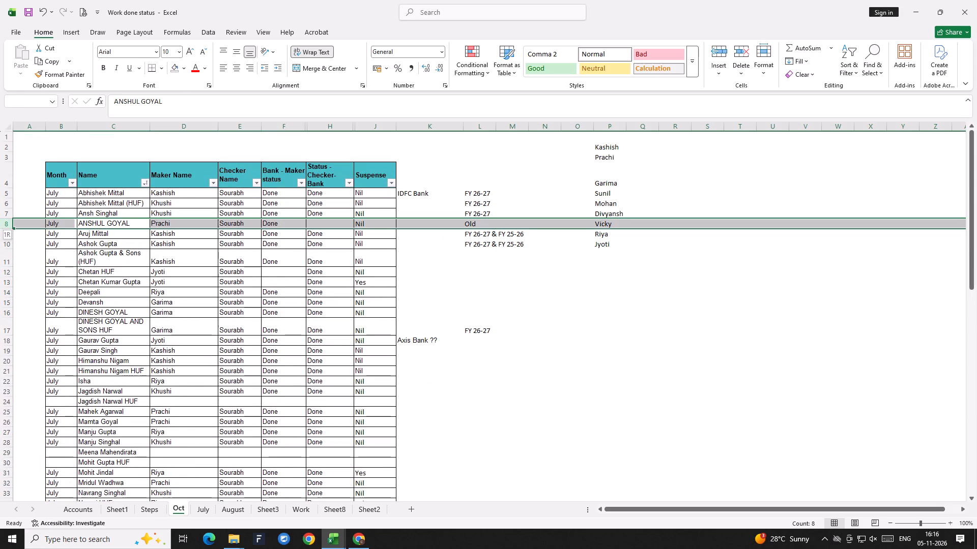
{"action": "key", "text": "ctrl+minus"}
Change the Month of the first client row, cell B5, to Nov.
{"action": "key", "text": "Up"}
{"action": "key", "text": "Up"}
{"action": "key", "text": "Up"}
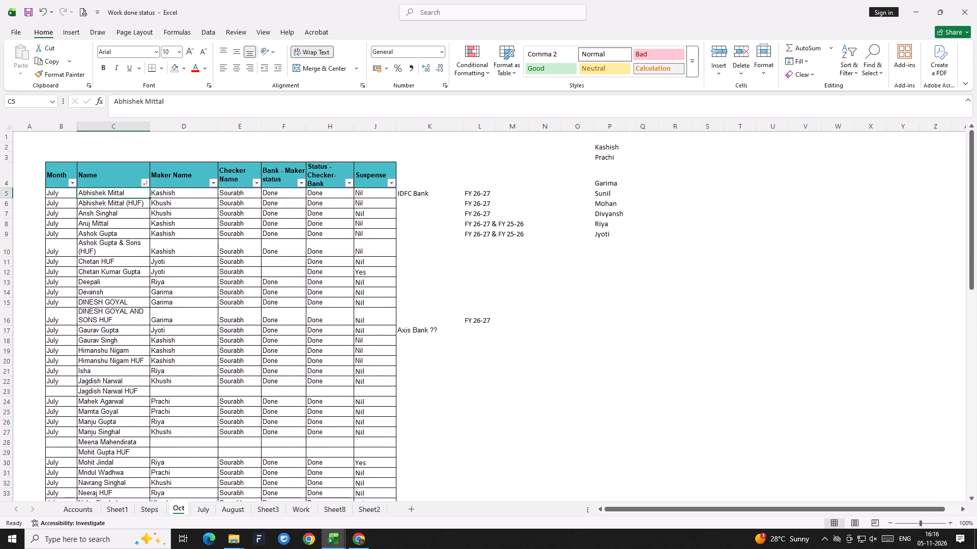
{"action": "key", "text": "ctrl+shift+Down"}
{"action": "key", "text": "Up"}
{"action": "key", "text": "Up"}
{"action": "key", "text": "Left"}
{"action": "key", "text": "Down"}
{"action": "key", "text": "Down"}
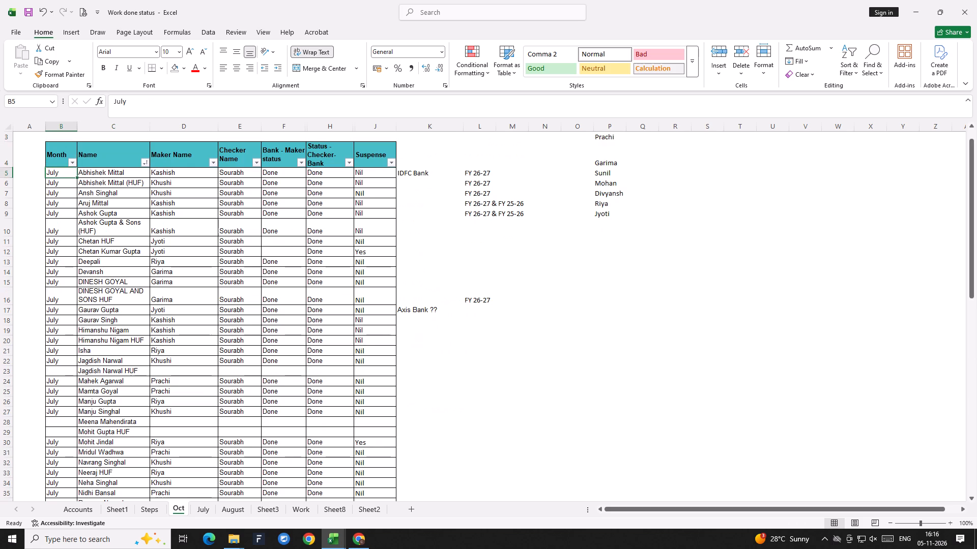
{"action": "key", "text": "BackSpace"}
{"action": "key", "text": "BackSpace"}
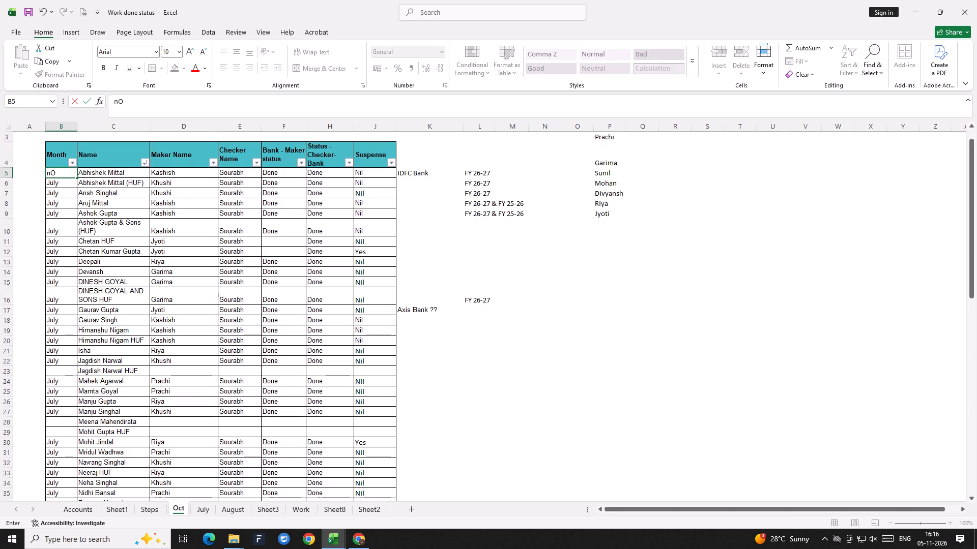
{"action": "key", "text": "Return"}
{"action": "key", "text": "Up"}
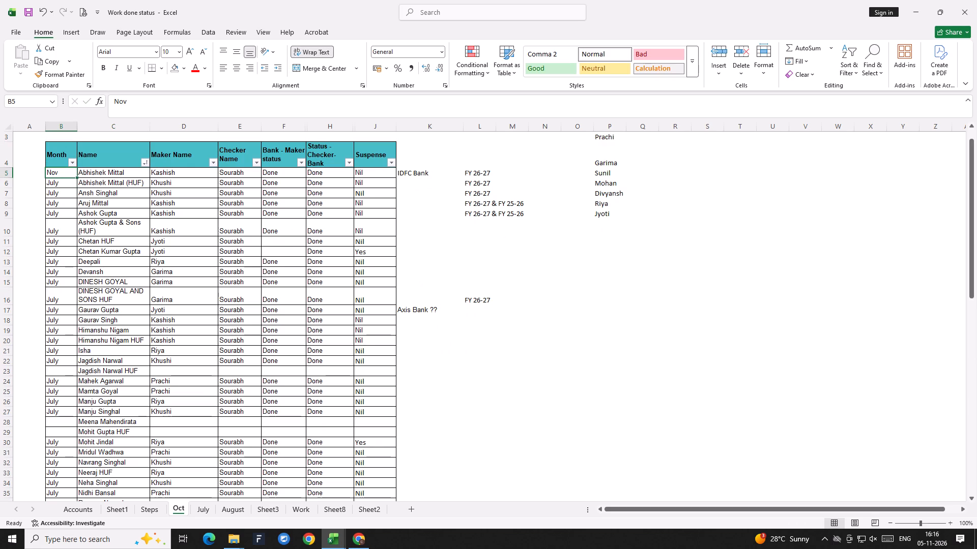
Copy Nov from B5 down the rest of the Month column, cells B6 to B80.
{"action": "key", "text": "ctrl+c"}
{"action": "key", "text": "Down"}
{"action": "key", "text": "ctrl+shift+Down"}
{"action": "key", "text": "ctrl+shift+Down"}
{"action": "key", "text": "ctrl+shift+Down"}
{"action": "key", "text": "ctrl+shift+Down"}
{"action": "key", "text": "ctrl+shift+Down"}
{"action": "key", "text": "ctrl+shift+Down"}
{"action": "key", "text": "ctrl+shift+Down"}
{"action": "key", "text": "ctrl+shift+Down"}
{"action": "key", "text": "ctrl+shift+Down"}
{"action": "key", "text": "ctrl+shift+Down"}
{"action": "key", "text": "ctrl+shift+Down"}
{"action": "key", "text": "ctrl+shift+Down"}
{"action": "key", "text": "ctrl+shift+Down"}
{"action": "key", "text": "ctrl+shift+Down"}
{"action": "key", "text": "ctrl+shift+Down"}
{"action": "key", "text": "ctrl+shift+Down"}
{"action": "key", "text": "ctrl+shift+Down"}
{"action": "key", "text": "ctrl+shift+Down"}
{"action": "key", "text": "ctrl+shift+Down"}
{"action": "key", "text": "ctrl+shift+Down"}
{"action": "key", "text": "ctrl+shift+Down"}
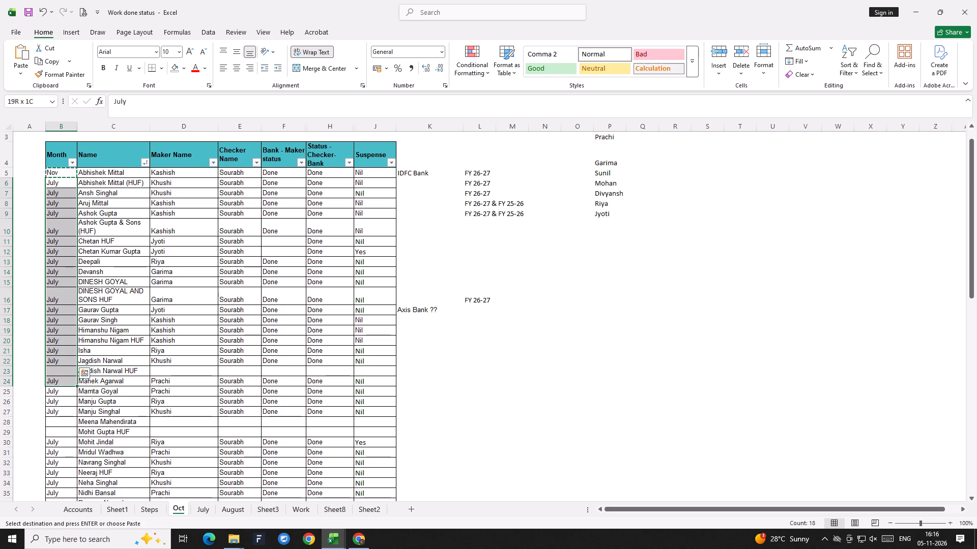
{"action": "key", "text": "ctrl+shift+Up"}
{"action": "key", "text": "ctrl+v"}
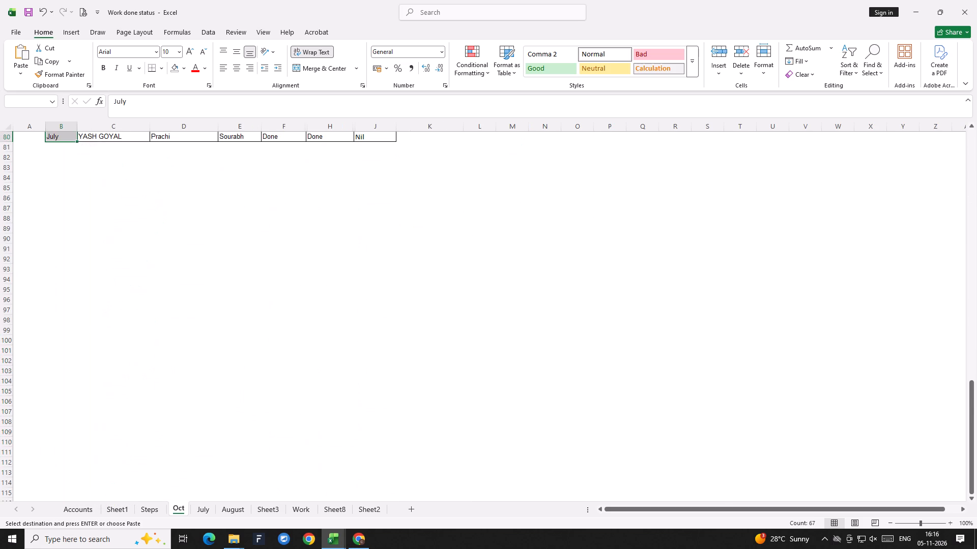
{"action": "key", "text": "Escape"}
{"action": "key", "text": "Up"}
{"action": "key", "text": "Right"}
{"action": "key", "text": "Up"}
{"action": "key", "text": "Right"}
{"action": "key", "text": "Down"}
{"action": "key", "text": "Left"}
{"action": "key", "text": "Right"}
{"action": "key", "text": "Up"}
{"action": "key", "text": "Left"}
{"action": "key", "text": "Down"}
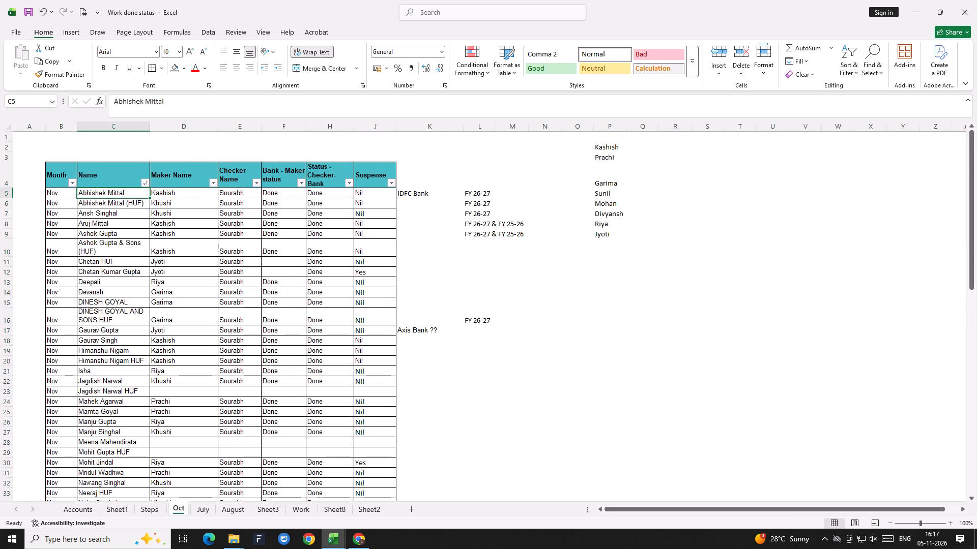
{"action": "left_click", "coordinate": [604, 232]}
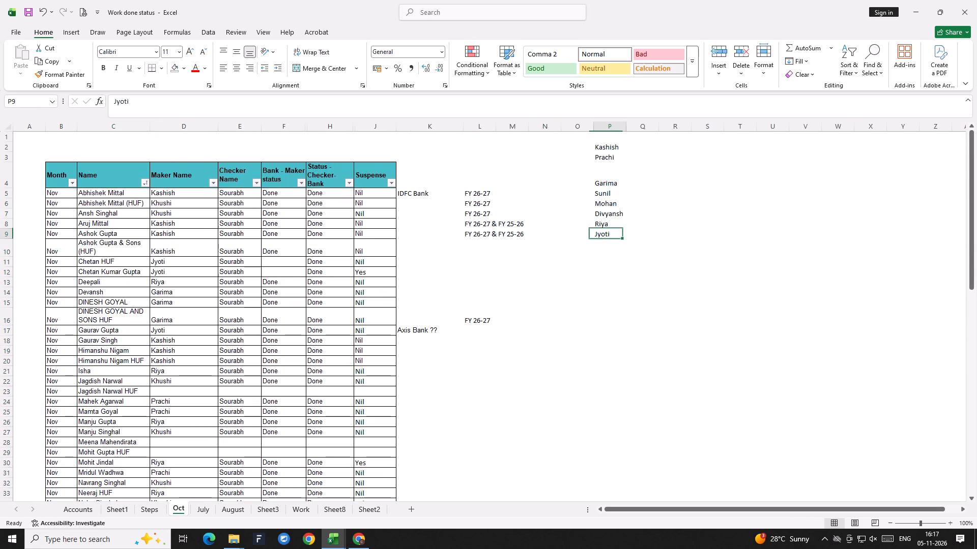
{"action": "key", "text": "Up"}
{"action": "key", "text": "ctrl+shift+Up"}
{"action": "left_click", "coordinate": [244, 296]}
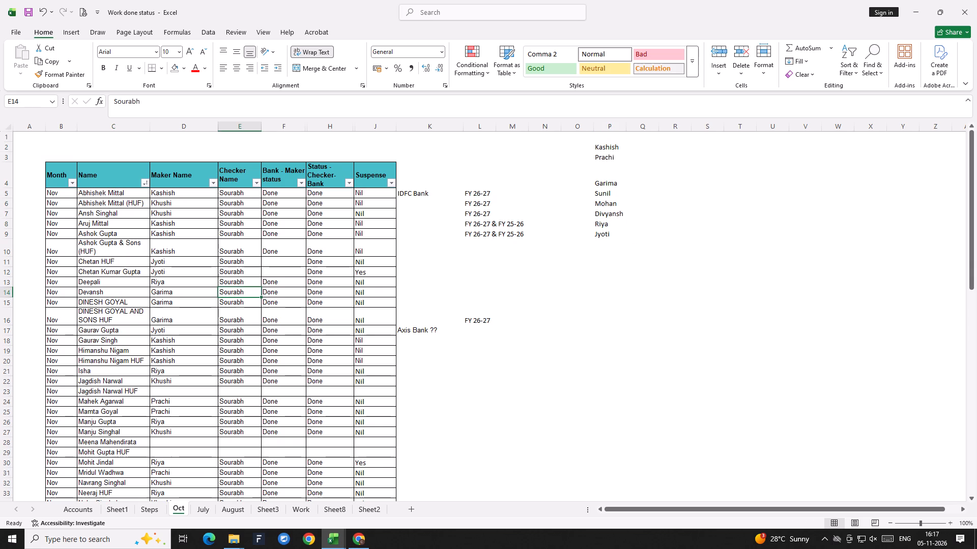
Filter the Maker Name column to show only Jyoti's clients.
{"action": "left_click", "coordinate": [215, 185]}
{"action": "key", "text": "Down"}
{"action": "key", "text": "Down"}
{"action": "key", "text": "Down"}
{"action": "key", "text": "Down"}
{"action": "key", "text": "Down"}
{"action": "key", "text": "Down"}
{"action": "key", "text": "Down"}
{"action": "key", "text": "Down"}
{"action": "key", "text": "Down"}
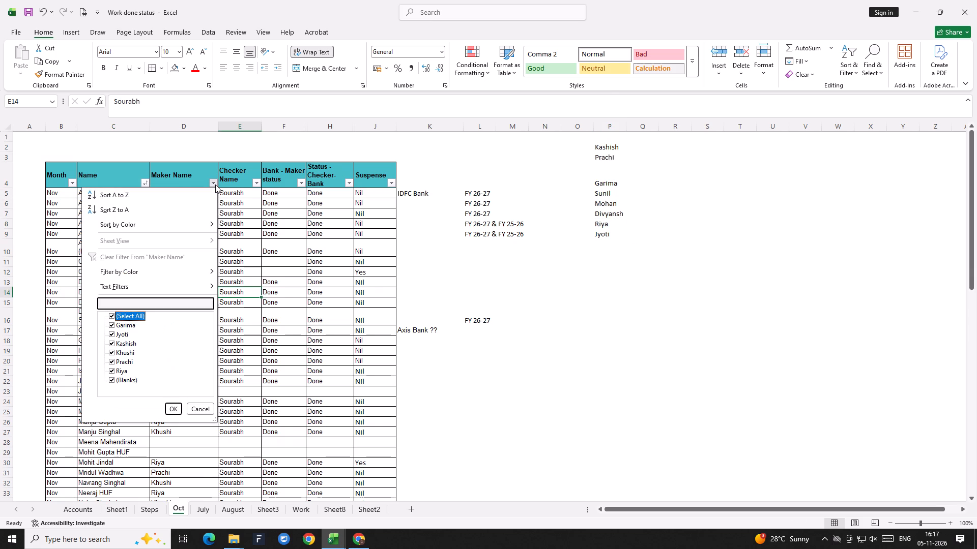
{"action": "key", "text": "space"}
{"action": "key", "text": "Down"}
{"action": "key", "text": "Down"}
{"action": "key", "text": "space"}
{"action": "key", "text": "Return"}
Examine the client names, bank status and Suspense entries in the filtered Jyoti rows.
{"action": "key", "text": "Down"}
{"action": "key", "text": "Down"}
{"action": "key", "text": "Up"}
{"action": "key", "text": "Up"}
{"action": "key", "text": "Right"}
{"action": "key", "text": "Up"}
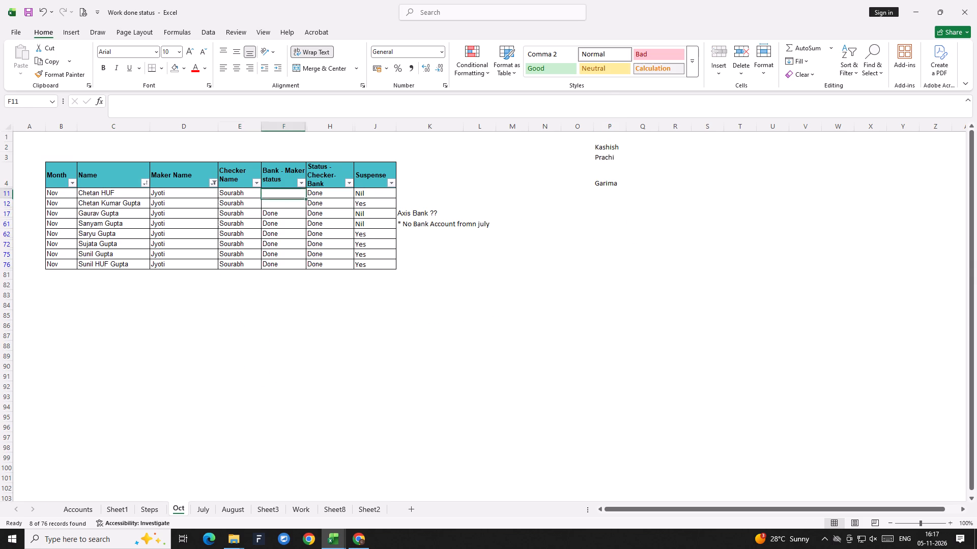
{"action": "key", "text": "Left"}
{"action": "key", "text": "Down"}
{"action": "key", "text": "Down"}
{"action": "key", "text": "Right"}
{"action": "key", "text": "Up"}
{"action": "key", "text": "Left"}
{"action": "key", "text": "Left"}
{"action": "key", "text": "Up"}
{"action": "key", "text": "Left"}
{"action": "key", "text": "ctrl+shift+Down"}
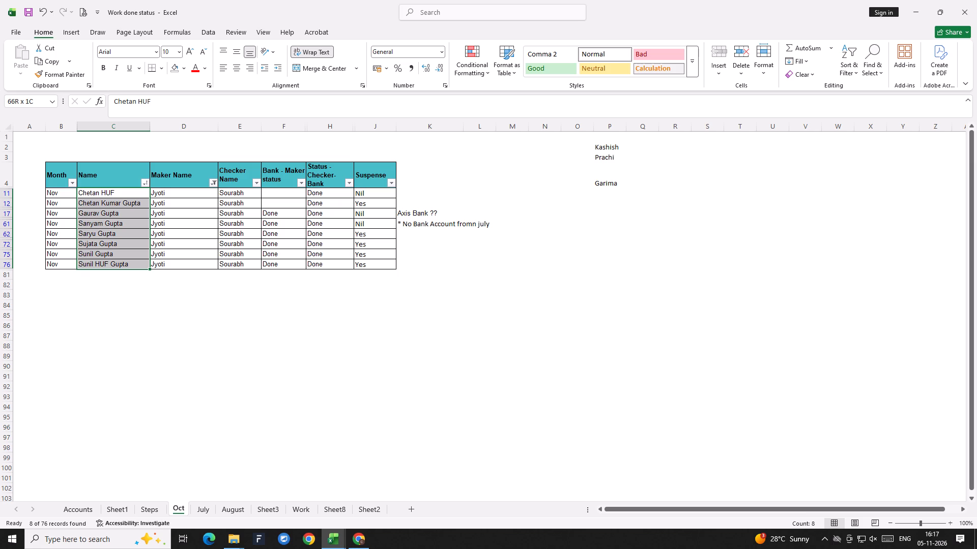
{"action": "key", "text": "Right"}
{"action": "key", "text": "Right"}
{"action": "key", "text": "Right"}
{"action": "key", "text": "Right"}
{"action": "key", "text": "Right"}
{"action": "key", "text": "Right"}
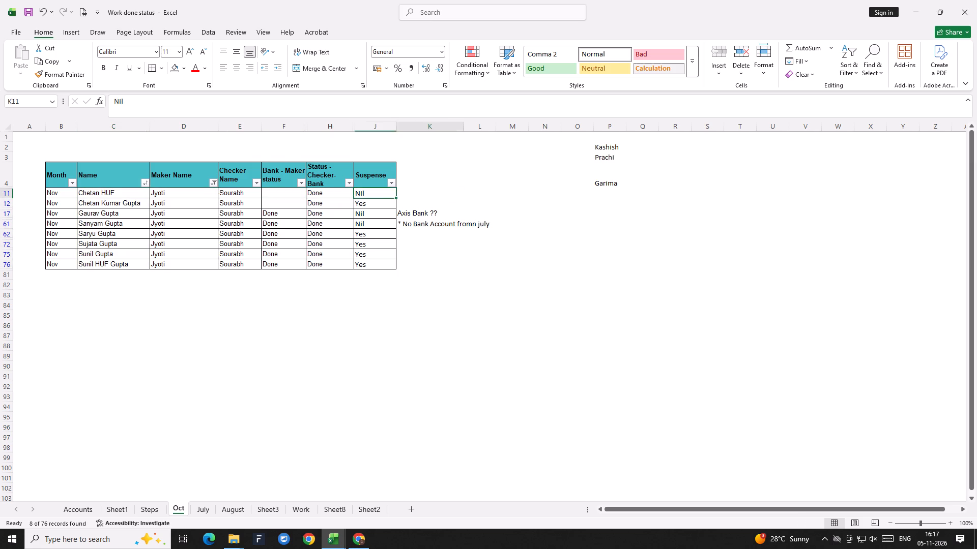
{"action": "key", "text": "Right"}
{"action": "key", "text": "Right"}
{"action": "key", "text": "Right"}
Clear the Maker Name filter so all client rows are shown.
{"action": "key", "text": "alt+a"}
{"action": "key", "text": "c"}
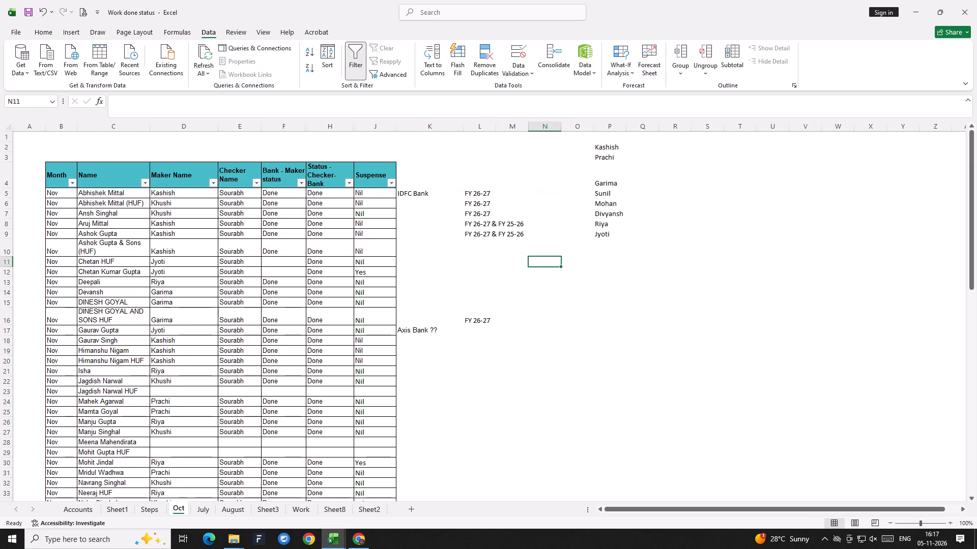
Review the list of team member names in column P, cells P2 to P9.
{"action": "left_click", "coordinate": [600, 233]}
{"action": "key", "text": "Up"}
{"action": "key", "text": "shift+Up"}
{"action": "key", "text": "shift+Up"}
{"action": "key", "text": "shift+Up"}
{"action": "key", "text": "shift+Up"}
{"action": "key", "text": "shift+Up"}
{"action": "key", "text": "shift+Up"}
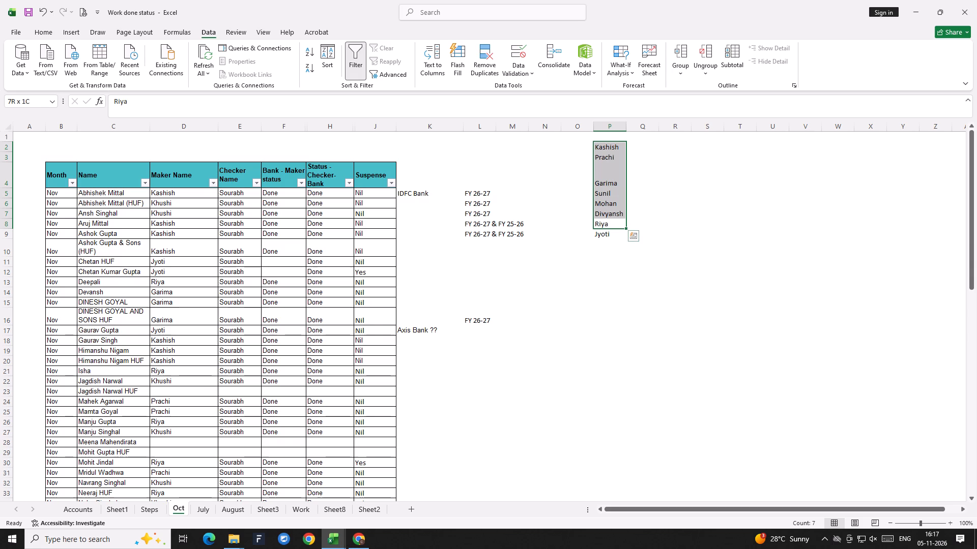
{"action": "left_click", "coordinate": [596, 248]}
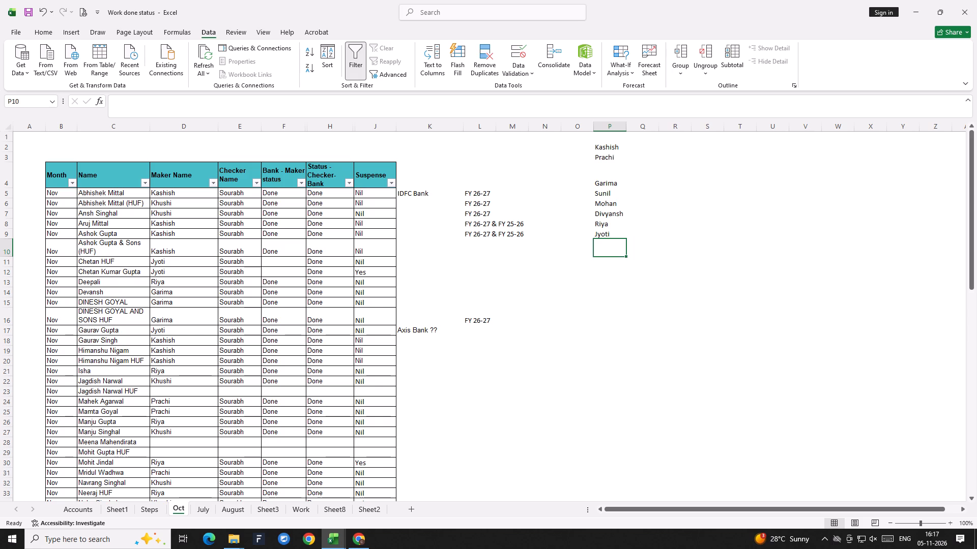
{"action": "key", "text": "Up"}
{"action": "key", "text": "Up"}
{"action": "key", "text": "Up"}
{"action": "key", "text": "Down"}
{"action": "key", "text": "Down"}
{"action": "key", "text": "Down"}
{"action": "key", "text": "Up"}
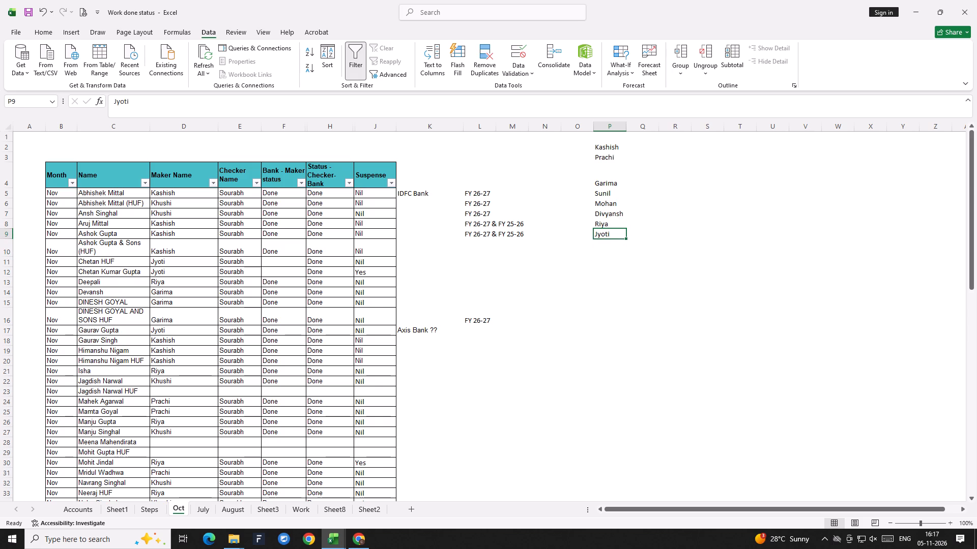
Apply the light gold fill to the Garima cell, P4, in the team name list.
{"action": "key", "text": "Up"}
{"action": "key", "text": "Up"}
{"action": "key", "text": "Up"}
{"action": "key", "text": "Up"}
{"action": "key", "text": "Up"}
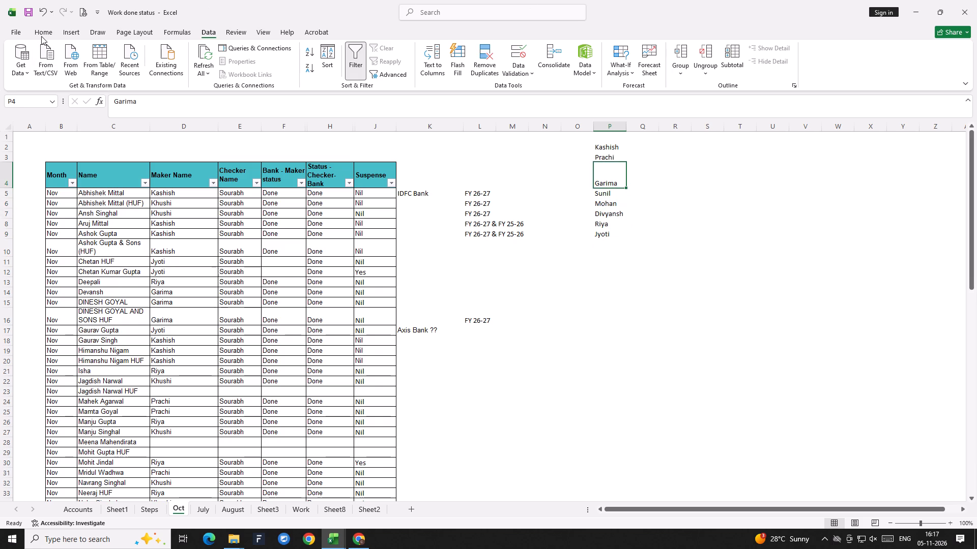
{"action": "left_click", "coordinate": [41, 36]}
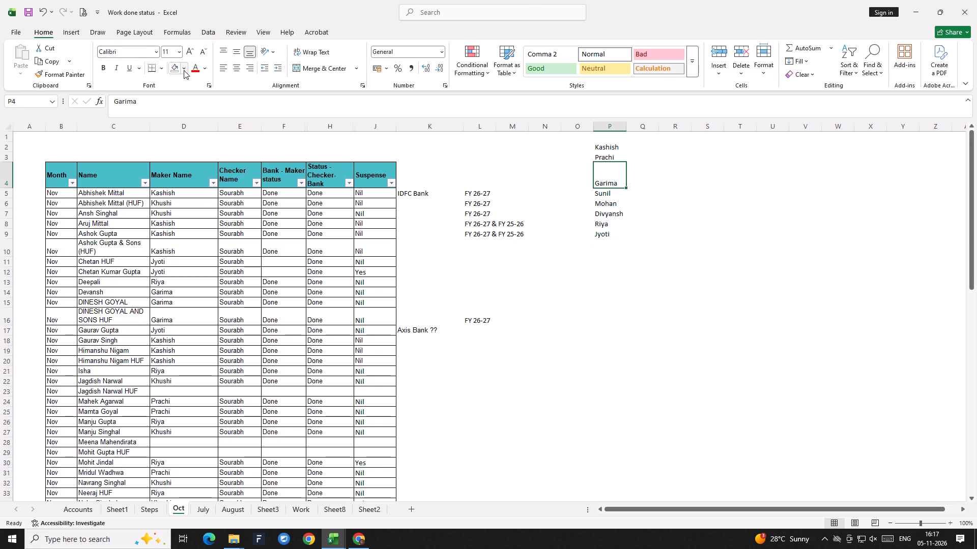
{"action": "left_click", "coordinate": [184, 70]}
{"action": "left_click", "coordinate": [273, 151]}
Repeat the light gold fill on the other team names in P2, P3 and P5 to P8, leaving out Jyoti.
{"action": "key", "text": "Up"}
{"action": "key", "text": "Up"}
{"action": "key", "text": "Down"}
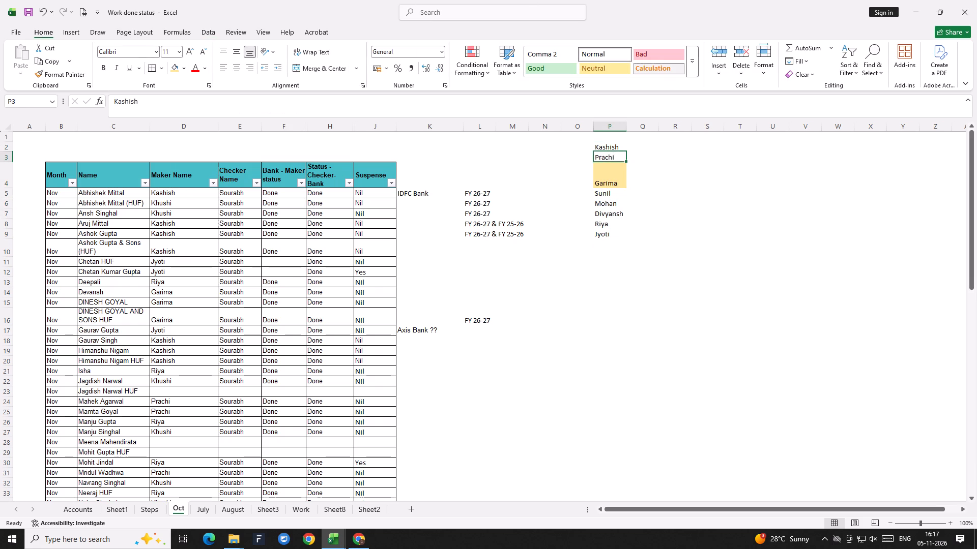
{"action": "key", "text": "F4"}
{"action": "key", "text": "Down"}
{"action": "key", "text": "Down"}
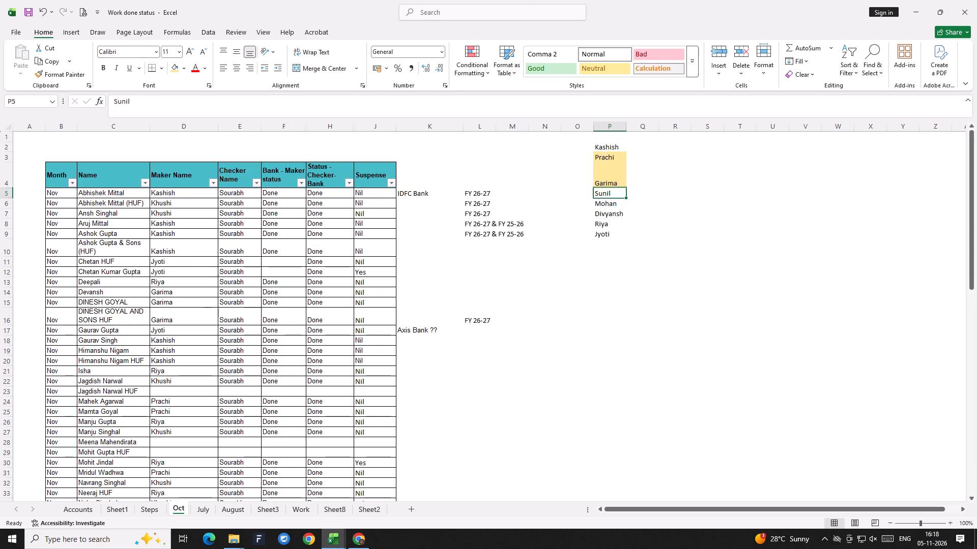
{"action": "key", "text": "F4"}
{"action": "key", "text": "Down"}
{"action": "key", "text": "F4"}
{"action": "key", "text": "Down"}
{"action": "key", "text": "F4"}
{"action": "key", "text": "Down"}
{"action": "key", "text": "F4"}
{"action": "key", "text": "Down"}
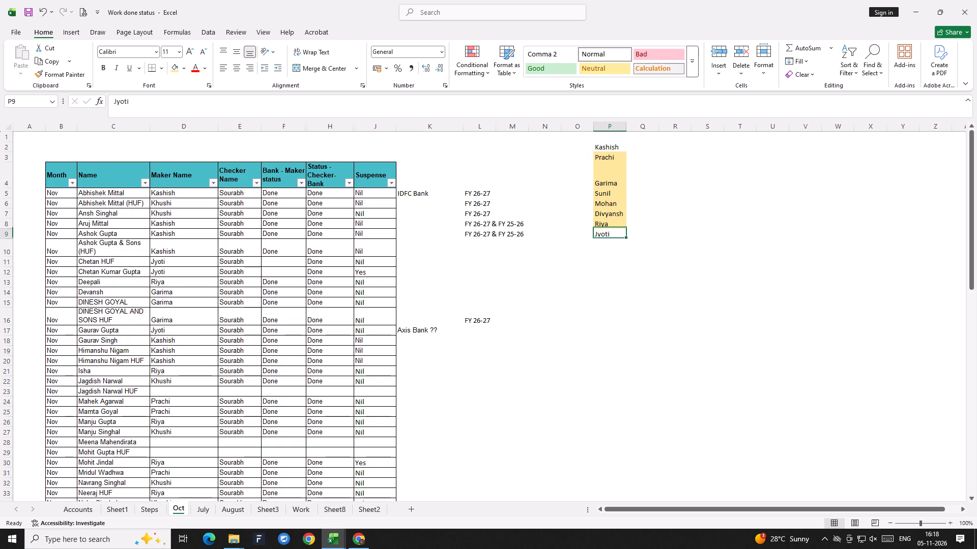
{"action": "key", "text": "Up"}
{"action": "key", "text": "Up"}
{"action": "key", "text": "Up"}
{"action": "key", "text": "Up"}
{"action": "key", "text": "Up"}
{"action": "key", "text": "Up"}
{"action": "key", "text": "Up"}
{"action": "key", "text": "F4"}
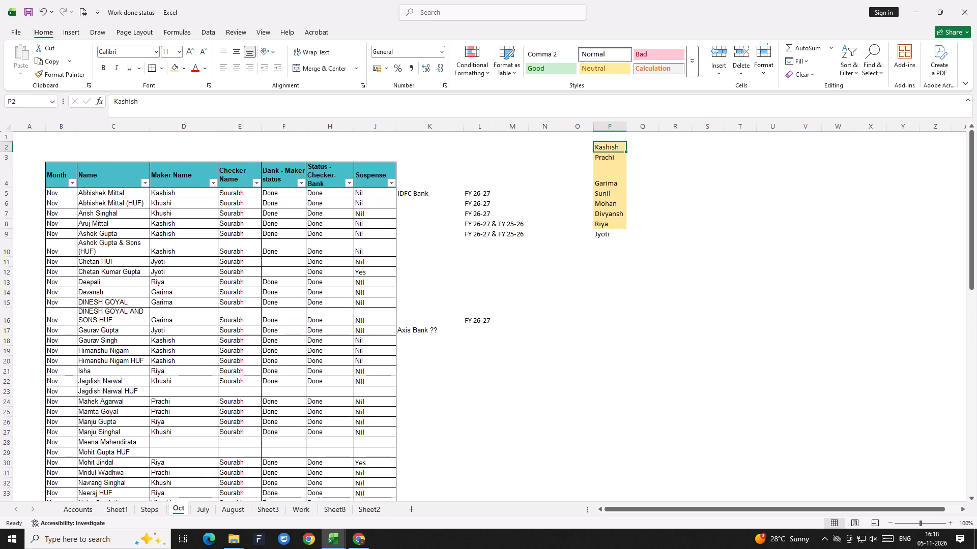
Move the name Jyoti from P9 down one cell to P10.
{"action": "key", "text": "Down"}
{"action": "key", "text": "Down"}
{"action": "key", "text": "Down"}
{"action": "key", "text": "Down"}
{"action": "key", "text": "Down"}
{"action": "key", "text": "Down"}
{"action": "key", "text": "Down"}
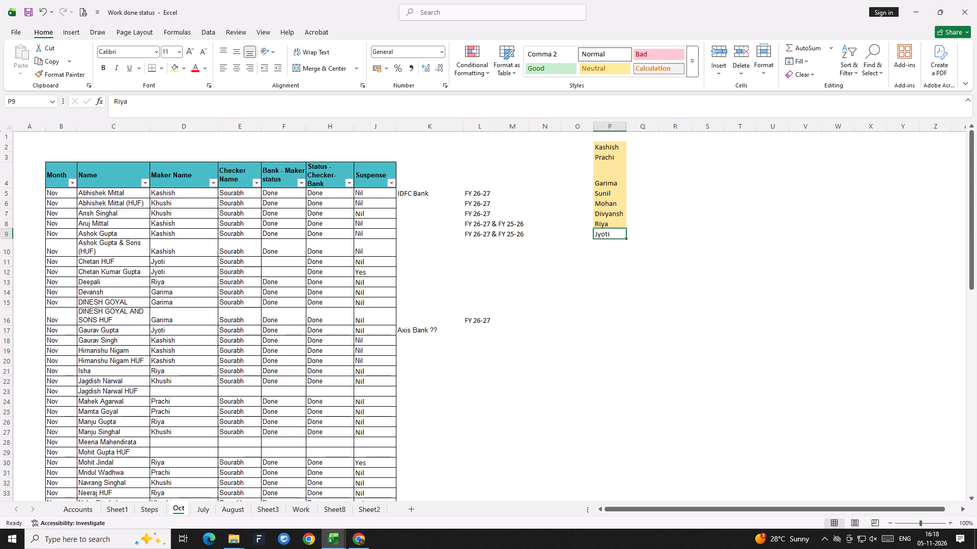
{"action": "key", "text": "Down"}
{"action": "key", "text": "Up"}
{"action": "key", "text": "ctrl+x"}
{"action": "key", "text": "Down"}
{"action": "key", "text": "ctrl+v"}
Enter Vicky in the emptied cell P9, below Riya in the team name list.
{"action": "key", "text": "Up"}
{"action": "key", "text": "Return"}
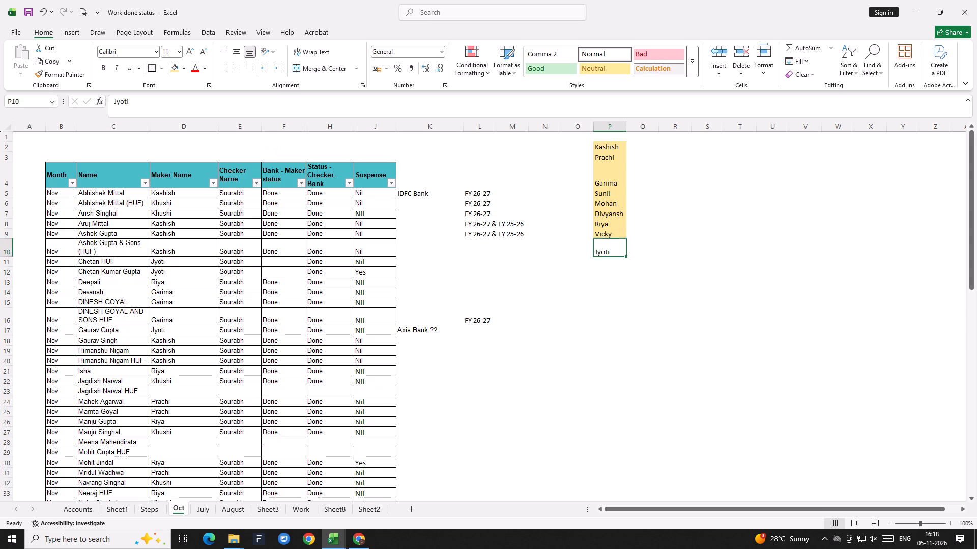
Count the gold-filled names in the team name list, P2 to P9.
{"action": "key", "text": "Up"}
{"action": "key", "text": "shift+Up"}
{"action": "key", "text": "shift+Up"}
{"action": "key", "text": "shift+Up"}
{"action": "key", "text": "shift+Up"}
{"action": "key", "text": "shift+Up"}
{"action": "key", "text": "shift+Up"}
{"action": "key", "text": "shift+Up"}
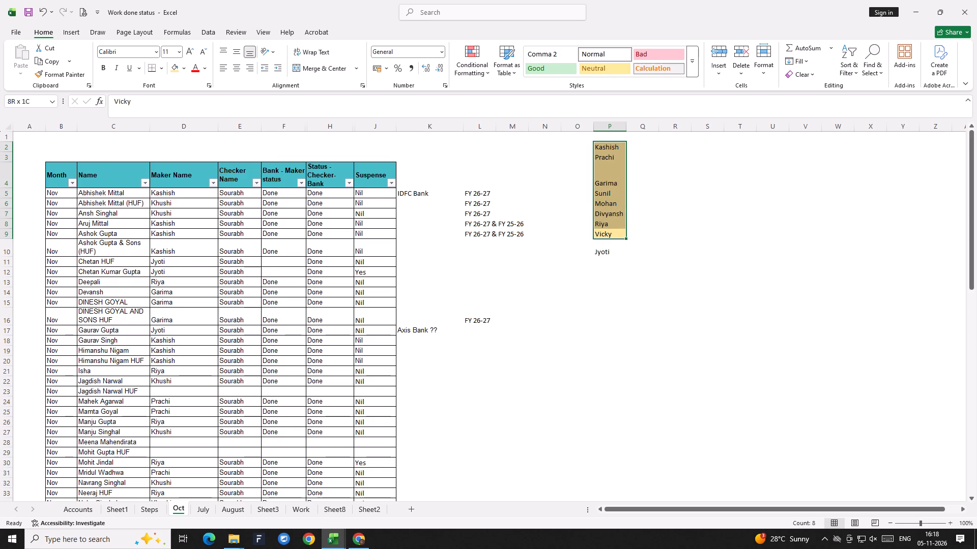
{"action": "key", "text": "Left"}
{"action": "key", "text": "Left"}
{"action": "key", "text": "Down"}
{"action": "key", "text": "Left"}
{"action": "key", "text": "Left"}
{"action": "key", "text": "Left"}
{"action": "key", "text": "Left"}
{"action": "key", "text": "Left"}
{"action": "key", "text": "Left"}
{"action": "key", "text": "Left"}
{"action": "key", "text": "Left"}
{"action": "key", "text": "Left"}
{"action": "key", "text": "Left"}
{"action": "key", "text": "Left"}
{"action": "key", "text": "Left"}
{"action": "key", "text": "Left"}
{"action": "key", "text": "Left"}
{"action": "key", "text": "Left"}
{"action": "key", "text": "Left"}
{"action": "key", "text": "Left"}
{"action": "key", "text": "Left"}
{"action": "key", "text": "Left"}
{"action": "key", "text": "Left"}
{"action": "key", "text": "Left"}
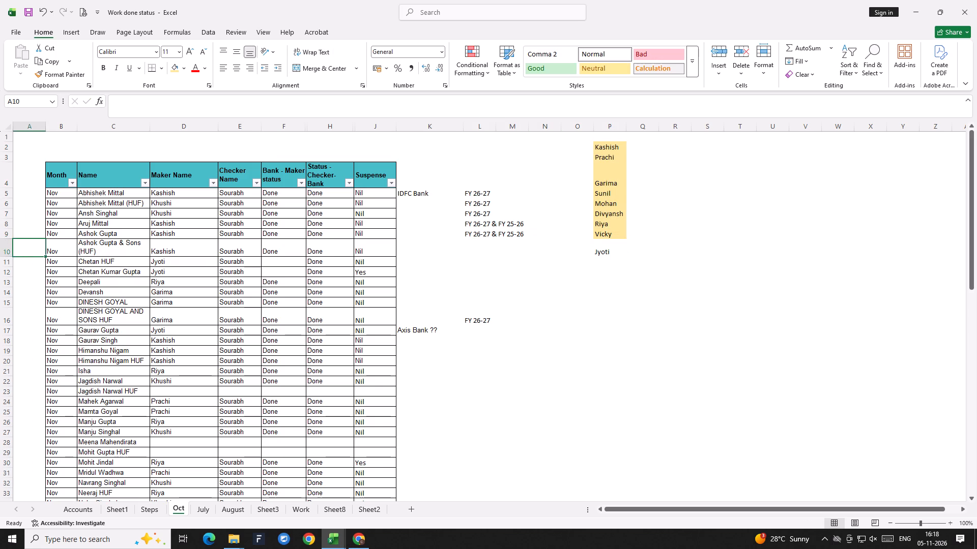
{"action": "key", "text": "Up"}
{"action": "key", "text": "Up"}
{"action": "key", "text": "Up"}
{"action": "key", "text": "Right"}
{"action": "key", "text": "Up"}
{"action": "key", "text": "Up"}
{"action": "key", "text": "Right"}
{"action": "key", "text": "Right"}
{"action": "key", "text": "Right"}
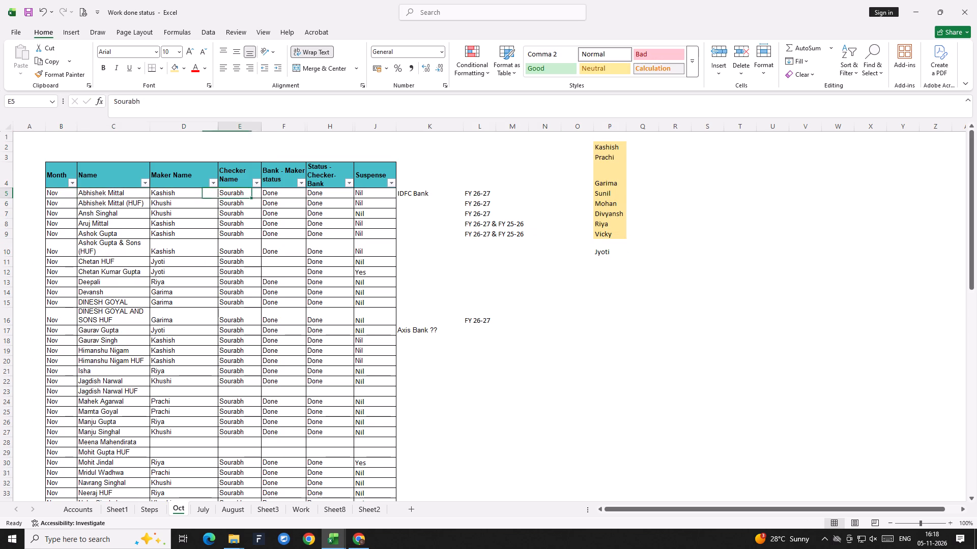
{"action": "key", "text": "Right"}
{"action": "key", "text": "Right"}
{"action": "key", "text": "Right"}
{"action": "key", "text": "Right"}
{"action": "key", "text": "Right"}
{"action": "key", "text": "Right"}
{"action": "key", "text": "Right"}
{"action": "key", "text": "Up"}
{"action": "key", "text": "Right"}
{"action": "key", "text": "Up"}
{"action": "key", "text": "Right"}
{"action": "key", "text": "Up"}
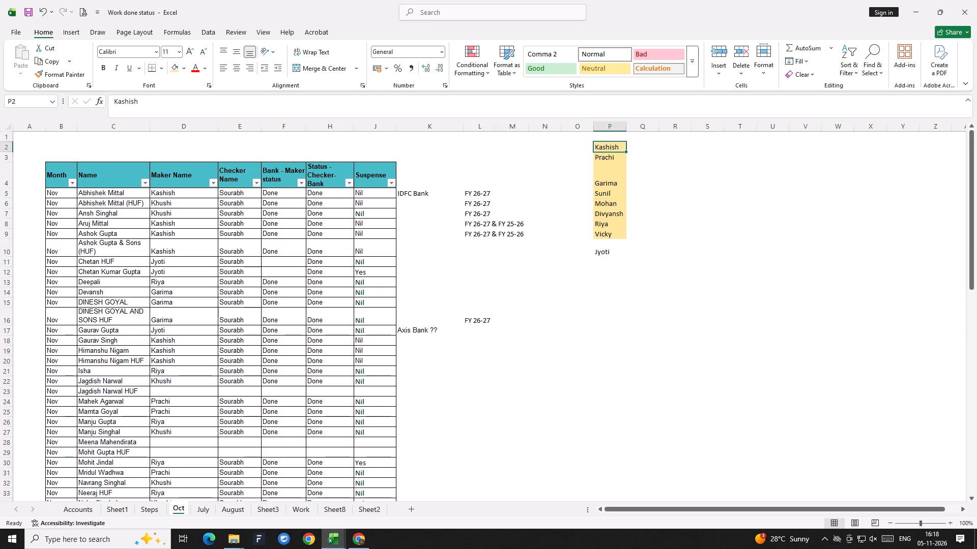
Check the count of gold-filled team names again, from Kashish to Vicky.
{"action": "key", "text": "ctrl+shift+Down"}
{"action": "key", "text": "shift+Up"}
{"action": "key", "text": "shift+Up"}
{"action": "key", "text": "shift+Down"}
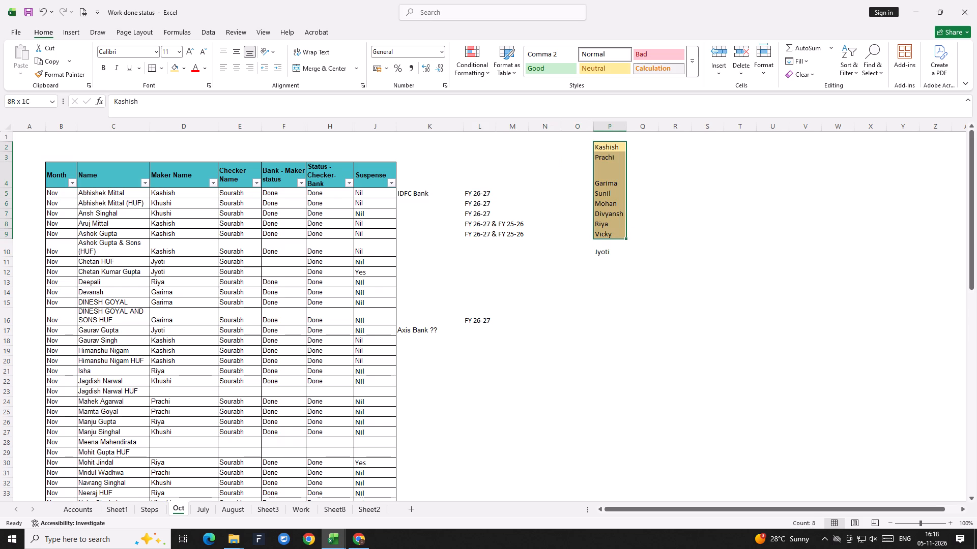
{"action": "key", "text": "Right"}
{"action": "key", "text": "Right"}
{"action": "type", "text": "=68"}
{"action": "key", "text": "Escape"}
Recount the gold-filled team names from Kashish down to Vicky, leaving out Jyoti.
{"action": "key", "text": "Left"}
{"action": "key", "text": "Left"}
{"action": "key", "text": "shift+Down"}
{"action": "key", "text": "shift+Down"}
{"action": "key", "text": "shift+Down"}
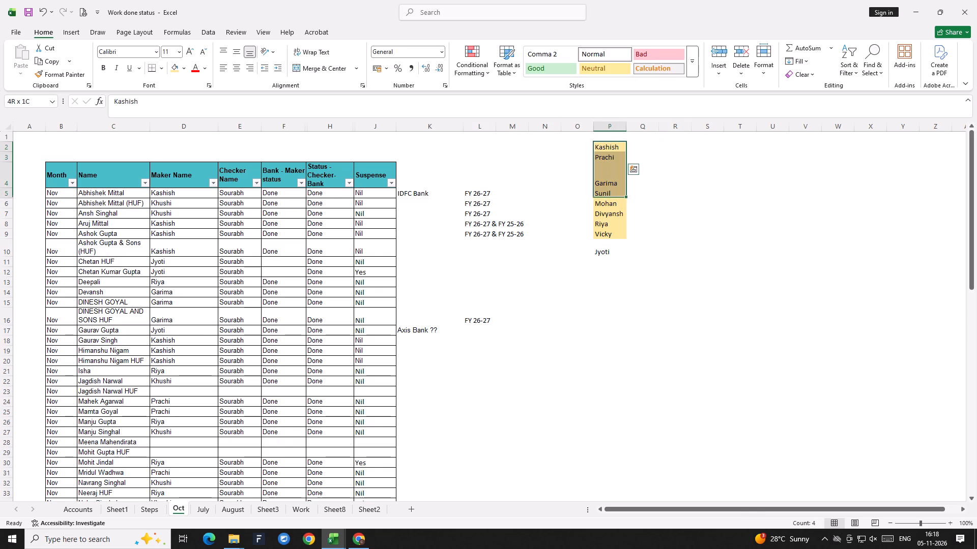
{"action": "key", "text": "shift+Down"}
{"action": "key", "text": "shift+Down"}
{"action": "key", "text": "shift+Down"}
{"action": "key", "text": "shift+Down"}
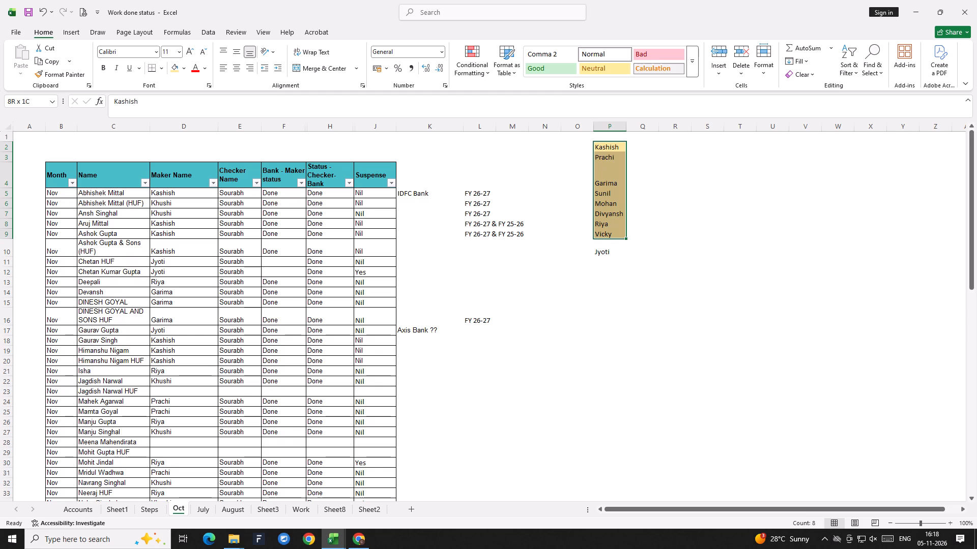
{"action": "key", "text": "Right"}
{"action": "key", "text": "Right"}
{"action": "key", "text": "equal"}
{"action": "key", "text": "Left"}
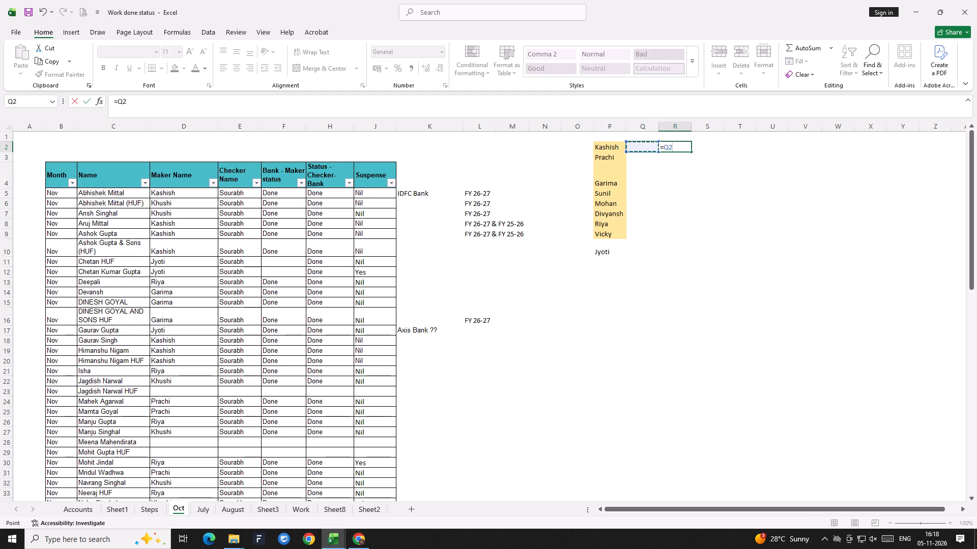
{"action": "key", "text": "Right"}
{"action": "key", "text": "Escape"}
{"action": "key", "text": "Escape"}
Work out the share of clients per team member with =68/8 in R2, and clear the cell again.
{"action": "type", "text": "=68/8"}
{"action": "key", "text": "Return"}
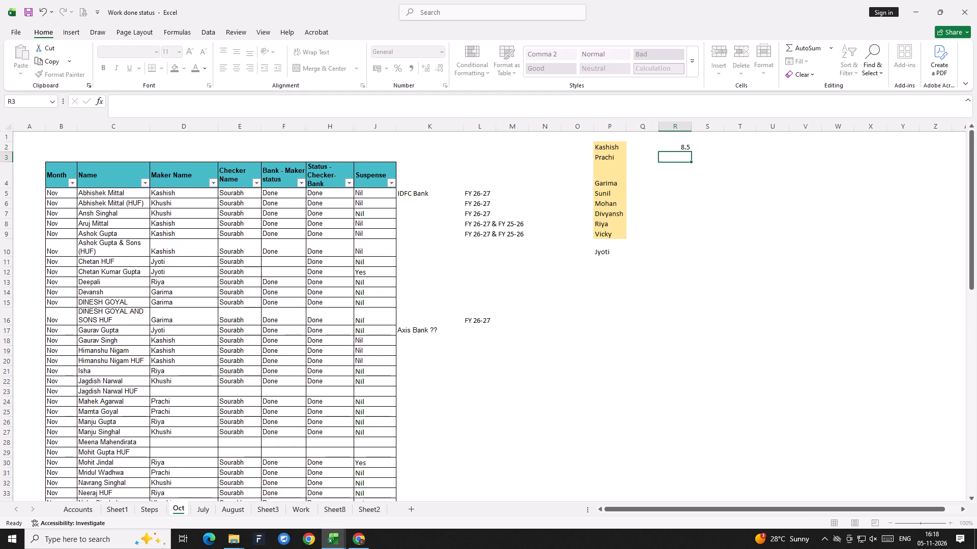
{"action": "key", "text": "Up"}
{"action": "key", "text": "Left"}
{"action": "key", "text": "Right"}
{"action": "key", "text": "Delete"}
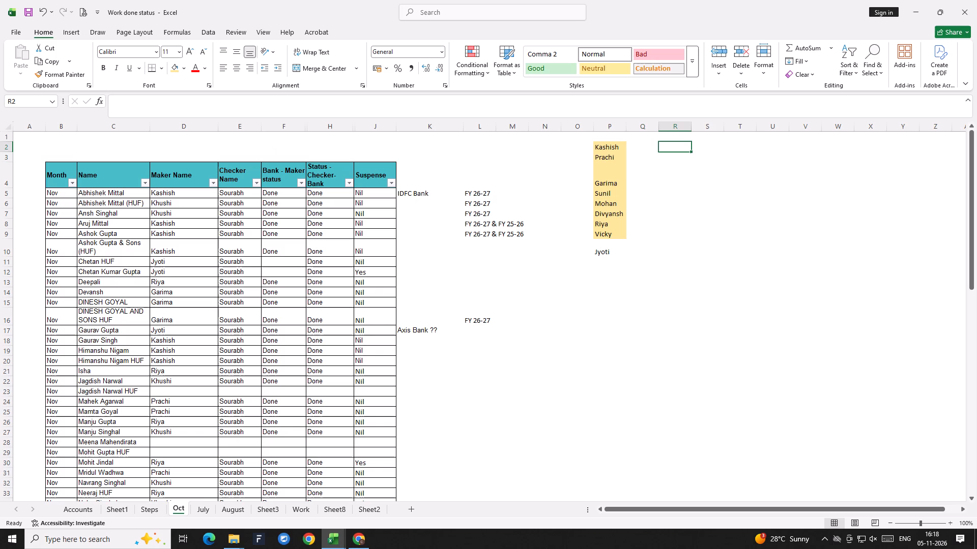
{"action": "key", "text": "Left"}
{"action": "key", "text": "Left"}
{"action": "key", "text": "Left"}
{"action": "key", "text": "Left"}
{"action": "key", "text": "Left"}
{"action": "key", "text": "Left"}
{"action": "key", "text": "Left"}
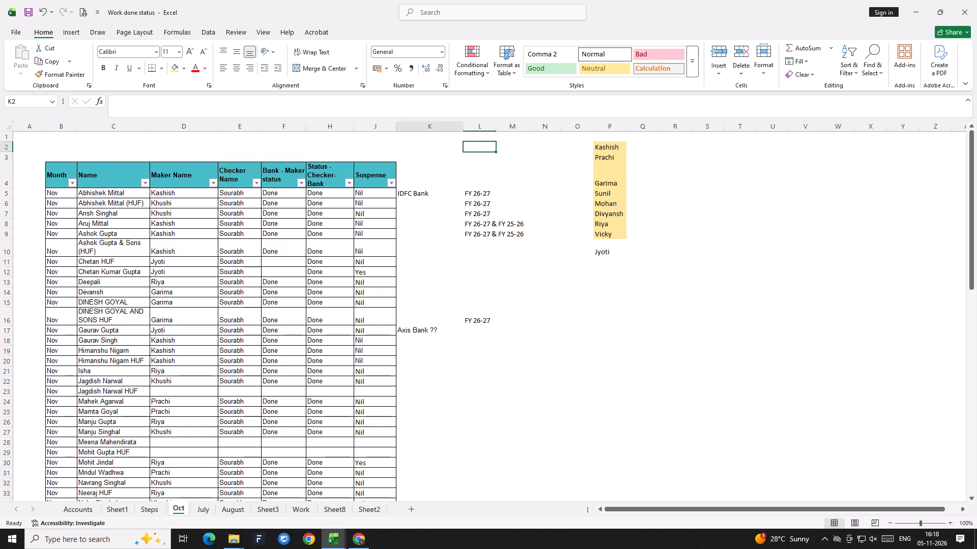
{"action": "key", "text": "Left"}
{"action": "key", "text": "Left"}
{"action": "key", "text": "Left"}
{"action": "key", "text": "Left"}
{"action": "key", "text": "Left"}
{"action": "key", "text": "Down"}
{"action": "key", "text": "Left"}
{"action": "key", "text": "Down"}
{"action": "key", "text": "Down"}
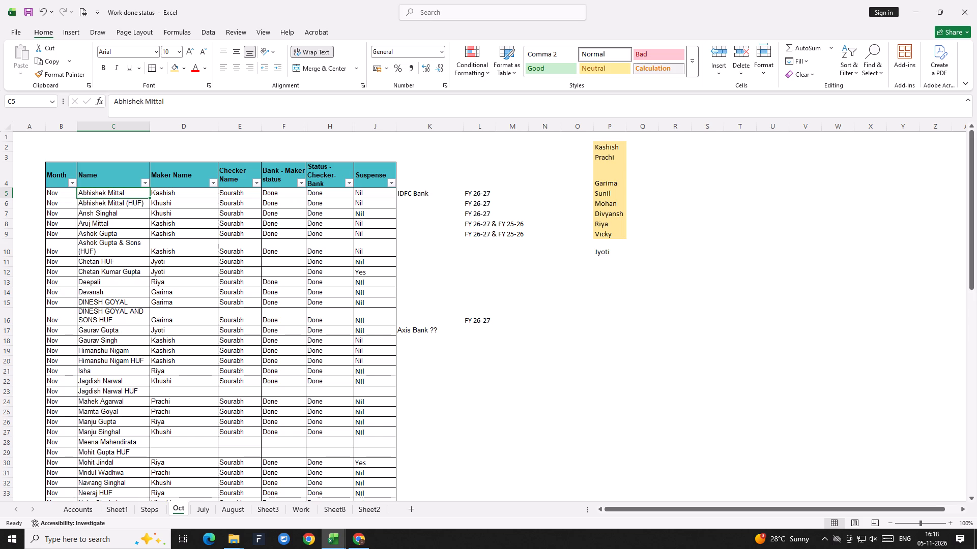
Filter the client table's Maker Name column to show only Garima.
{"action": "left_click", "coordinate": [211, 197]}
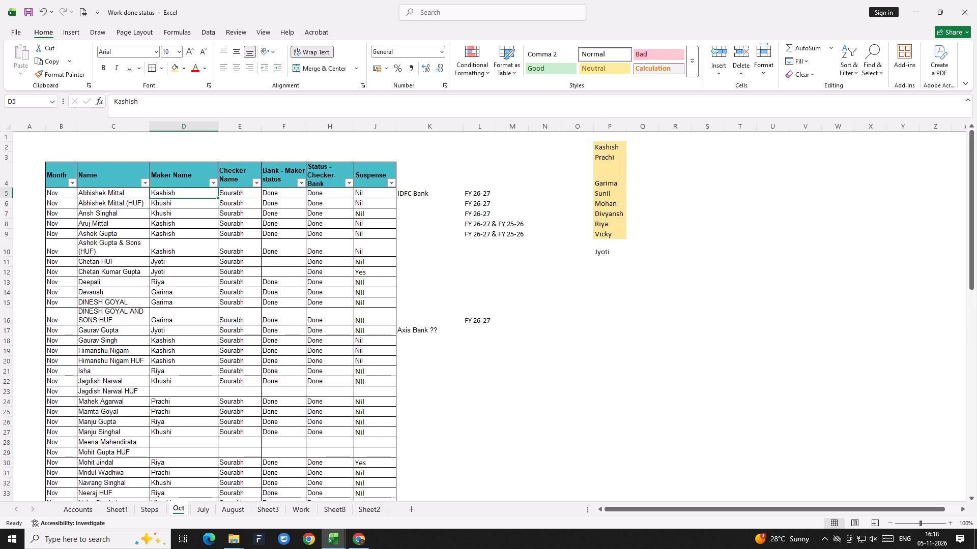
{"action": "left_click", "coordinate": [212, 189]}
{"action": "left_click", "coordinate": [214, 180]}
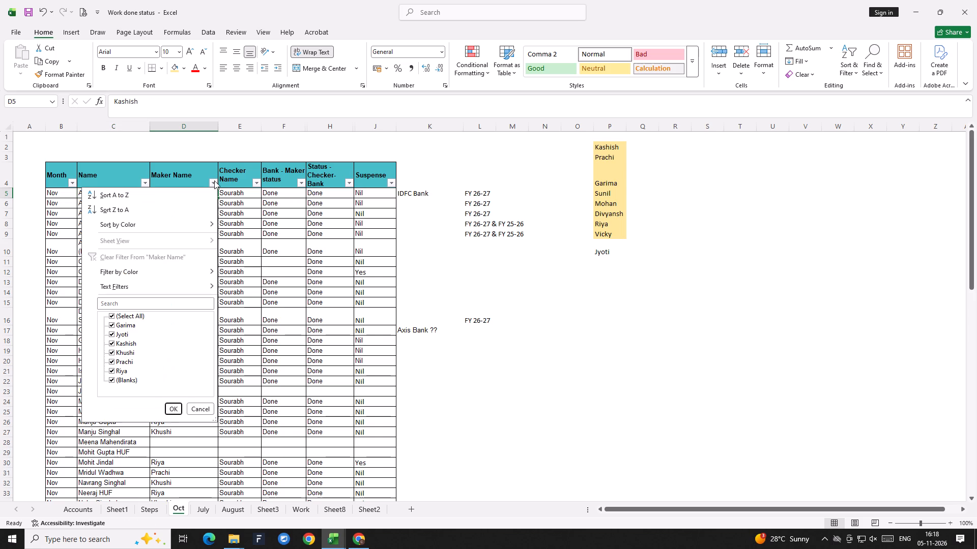
{"action": "key", "text": "Down"}
{"action": "key", "text": "Down"}
{"action": "key", "text": "Down"}
{"action": "key", "text": "Down"}
{"action": "key", "text": "Down"}
{"action": "key", "text": "Down"}
{"action": "key", "text": "Down"}
{"action": "key", "text": "Down"}
{"action": "key", "text": "Down"}
{"action": "key", "text": "Down"}
{"action": "key", "text": "Up"}
{"action": "key", "text": "space"}
{"action": "key", "text": "Down"}
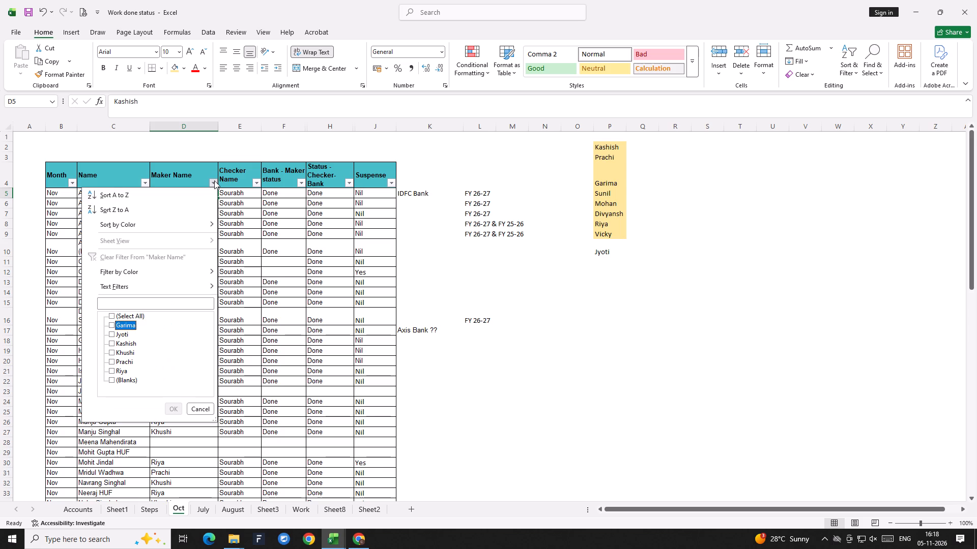
{"action": "key", "text": "space"}
{"action": "key", "text": "Return"}
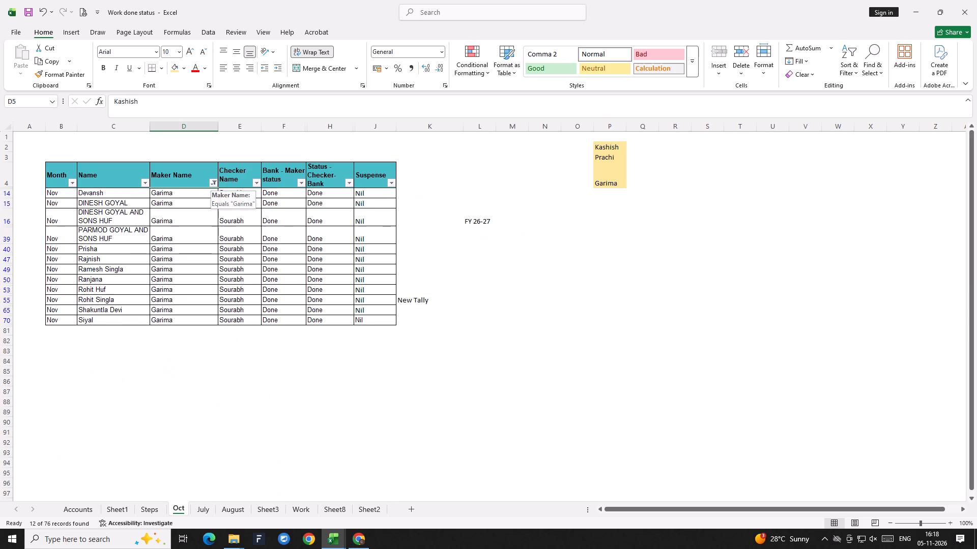
Count the client names filtered under Garima.
{"action": "key", "text": "Down"}
{"action": "key", "text": "Left"}
{"action": "key", "text": "ctrl+shift+Down"}
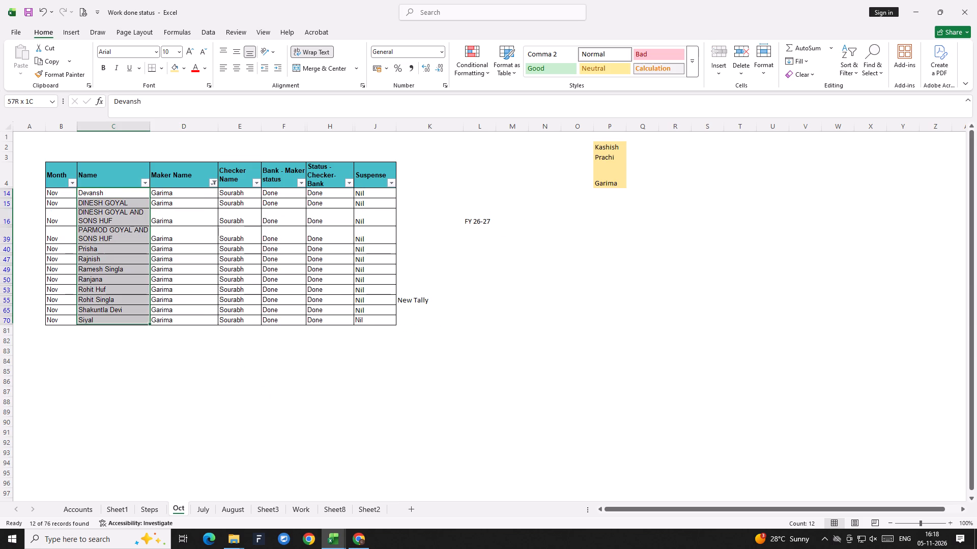
Apply the light gold fill to the first nine Garima cells in the Maker Name column, D14 to D53.
{"action": "key", "text": "Down"}
{"action": "key", "text": "Right"}
{"action": "key", "text": "Up"}
{"action": "key", "text": "shift+Down"}
{"action": "key", "text": "shift+Down"}
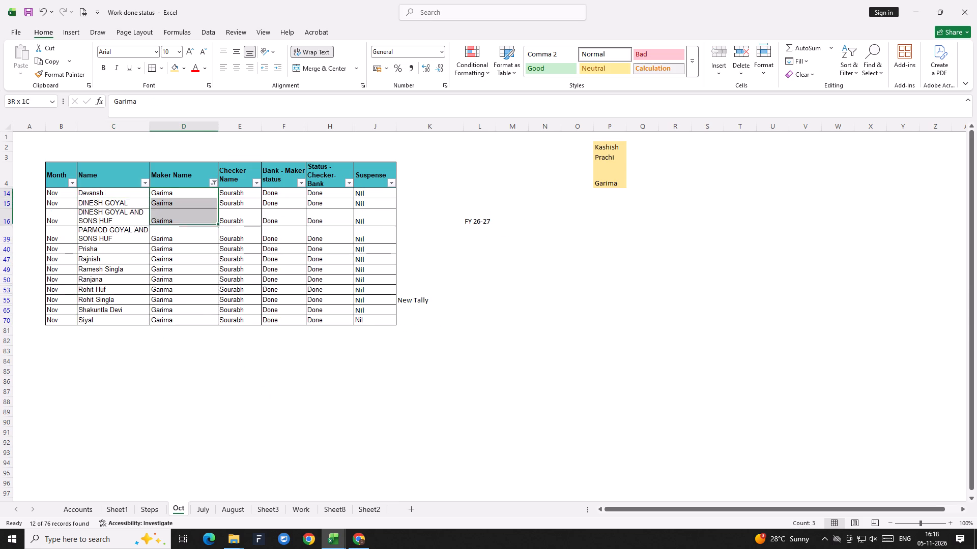
{"action": "key", "text": "shift+Down"}
{"action": "key", "text": "shift+Down"}
{"action": "key", "text": "shift+Down"}
{"action": "key", "text": "shift+Down"}
{"action": "key", "text": "shift+Down"}
{"action": "key", "text": "shift+Down"}
{"action": "key", "text": "shift+Down"}
{"action": "key", "text": "shift+Up"}
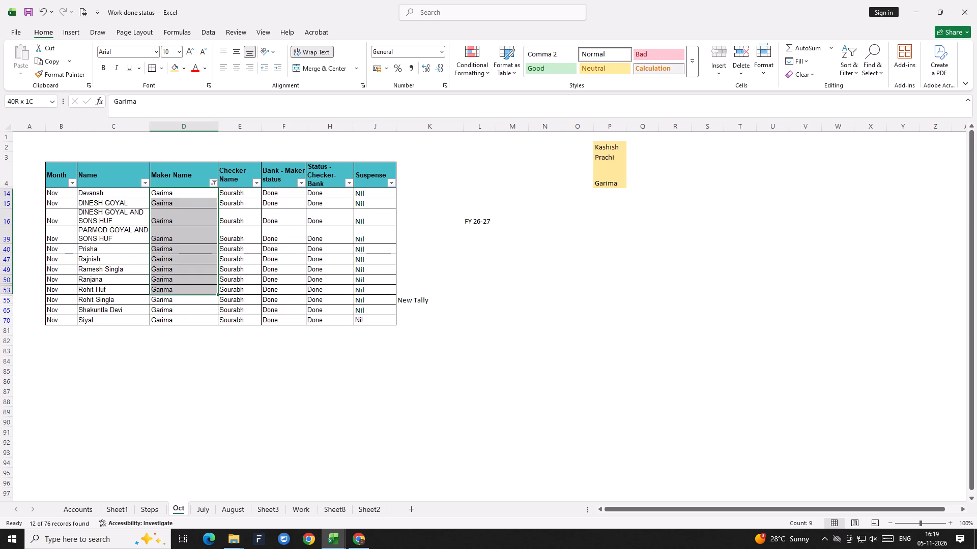
{"action": "key", "text": "shift+Down"}
{"action": "key", "text": "shift+Up"}
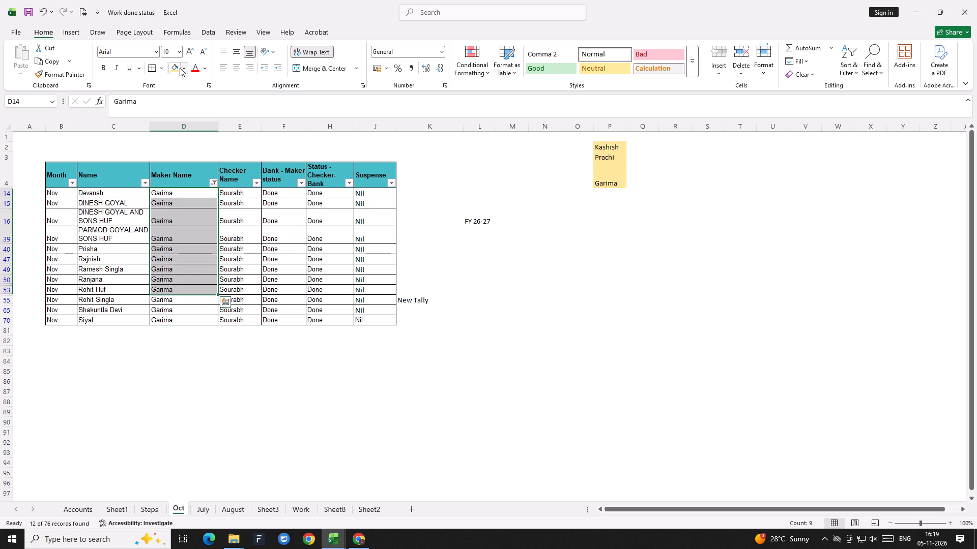
{"action": "left_click", "coordinate": [180, 68]}
Change the maker in D55, the first unfilled Garima row, to Mohan.
{"action": "left_click", "coordinate": [200, 316]}
{"action": "key", "text": "Up"}
{"action": "key", "text": "Up"}
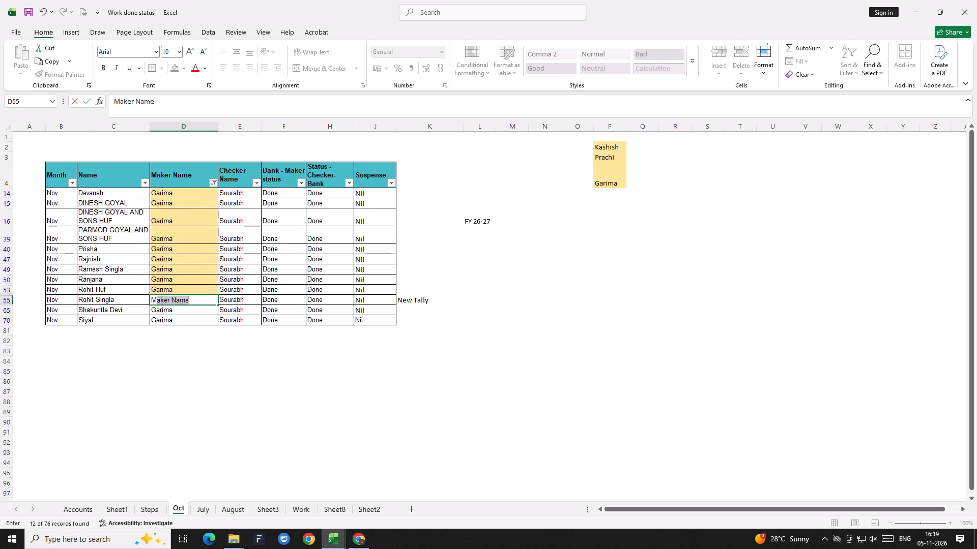
{"action": "key", "text": "Return"}
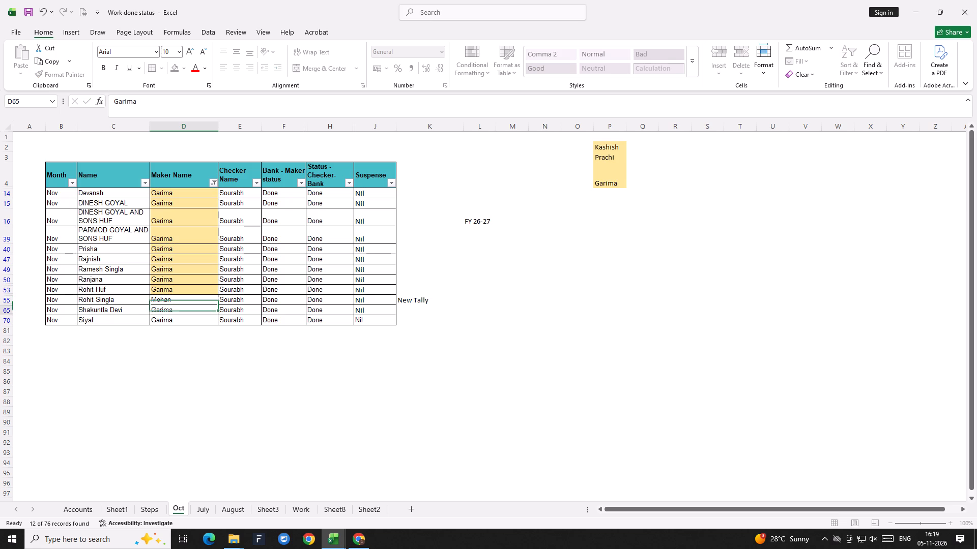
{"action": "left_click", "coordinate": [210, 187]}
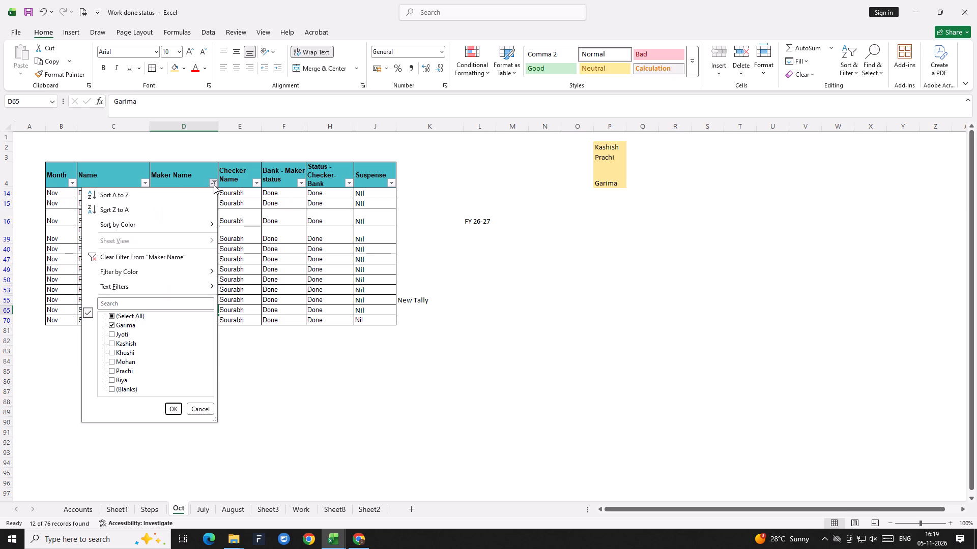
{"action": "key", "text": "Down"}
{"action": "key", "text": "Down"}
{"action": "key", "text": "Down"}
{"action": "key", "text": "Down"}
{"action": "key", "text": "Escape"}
Copy Mohan from D55 into the two remaining Garima rows below, D65 and D70.
{"action": "key", "text": "Up"}
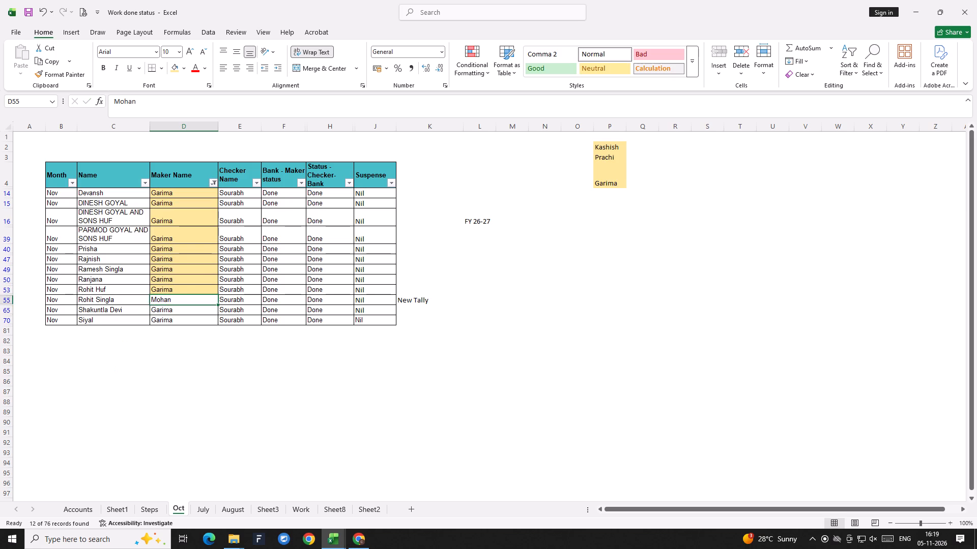
{"action": "key", "text": "ctrl+c"}
{"action": "key", "text": "Down"}
{"action": "key", "text": "ctrl+v"}
{"action": "key", "text": "Down"}
{"action": "key", "text": "ctrl+v"}
{"action": "key", "text": "Escape"}
{"action": "key", "text": "Up"}
{"action": "key", "text": "Up"}
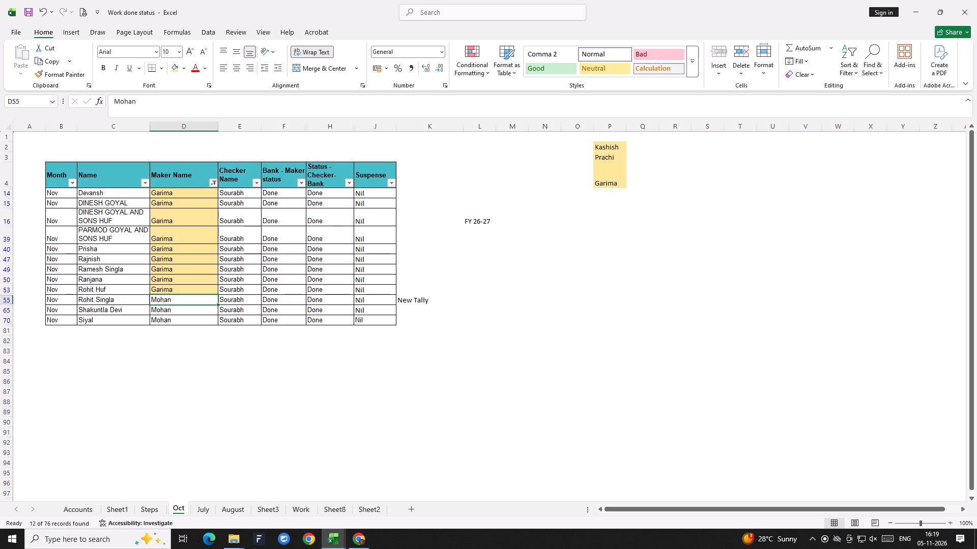
Filter the Maker Name column to show only Kashish's clients.
{"action": "left_click", "coordinate": [215, 181]}
{"action": "key", "text": "Down"}
{"action": "key", "text": "Down"}
{"action": "key", "text": "Down"}
{"action": "key", "text": "Down"}
{"action": "key", "text": "Down"}
{"action": "key", "text": "Down"}
{"action": "key", "text": "Down"}
{"action": "key", "text": "Down"}
{"action": "key", "text": "Down"}
{"action": "key", "text": "Down"}
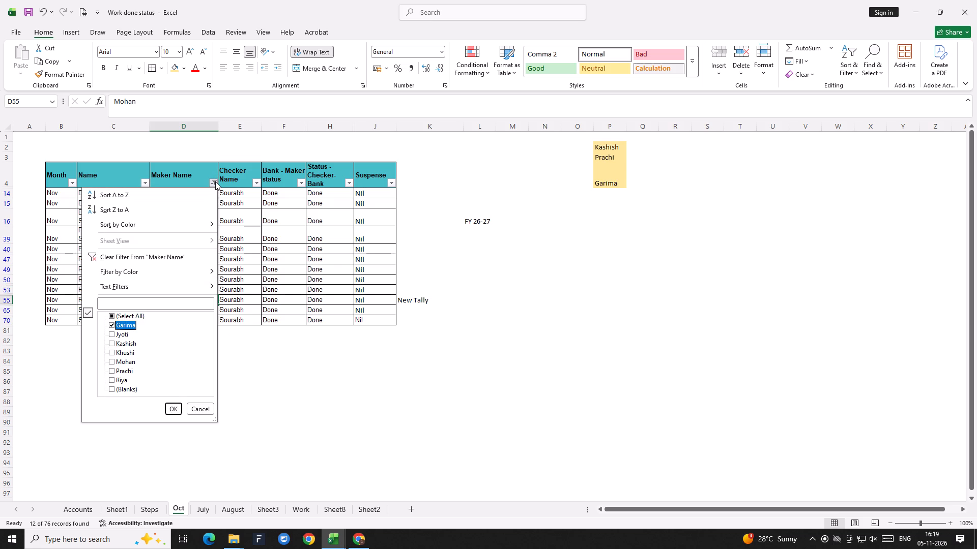
{"action": "key", "text": "space"}
{"action": "key", "text": "Down"}
{"action": "key", "text": "Down"}
{"action": "key", "text": "space"}
{"action": "key", "text": "Return"}
Count off the first nine Kashish cells in the Maker Name column, D5 to D54.
{"action": "key", "text": "Down"}
{"action": "key", "text": "Up"}
{"action": "key", "text": "Up"}
{"action": "key", "text": "Up"}
{"action": "key", "text": "Up"}
{"action": "key", "text": "Up"}
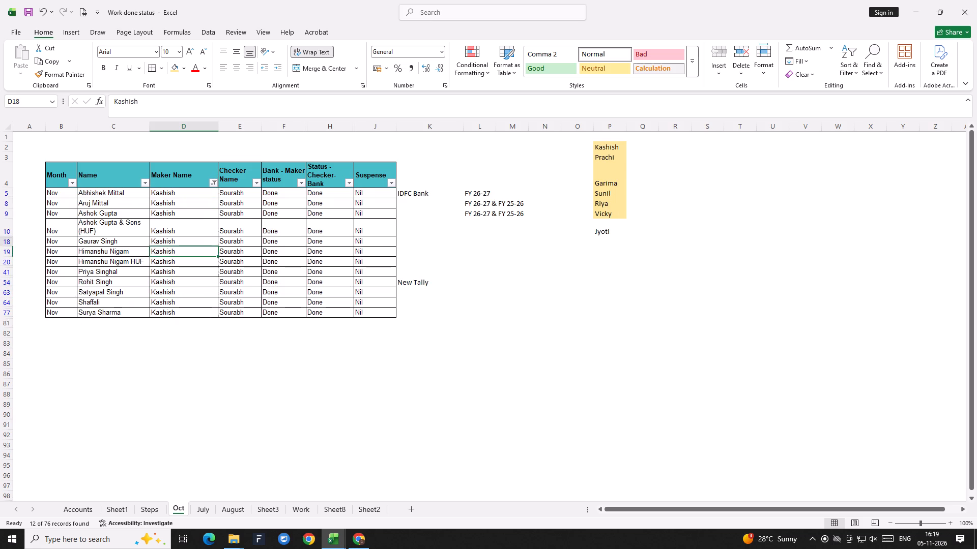
{"action": "key", "text": "Up"}
{"action": "key", "text": "Up"}
{"action": "key", "text": "Up"}
{"action": "key", "text": "Up"}
{"action": "key", "text": "shift+Down"}
{"action": "key", "text": "shift+Down"}
{"action": "key", "text": "shift+Down"}
{"action": "key", "text": "shift+Down"}
{"action": "key", "text": "shift+Down"}
{"action": "key", "text": "shift+Down"}
{"action": "key", "text": "shift+Down"}
{"action": "key", "text": "shift+Down"}
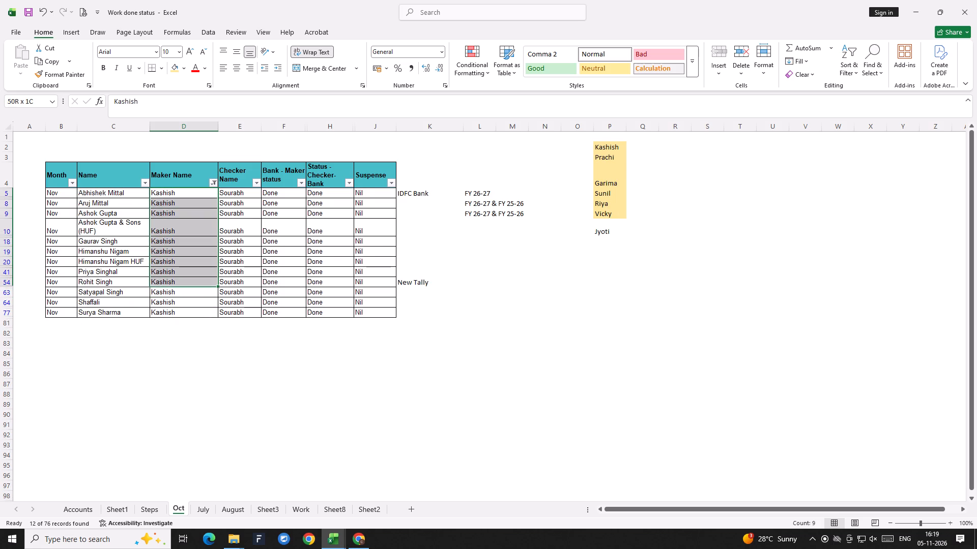
Reassign the last three Kashish rows, D63, D64 and D77, to Vicky.
{"action": "left_click", "coordinate": [180, 295]}
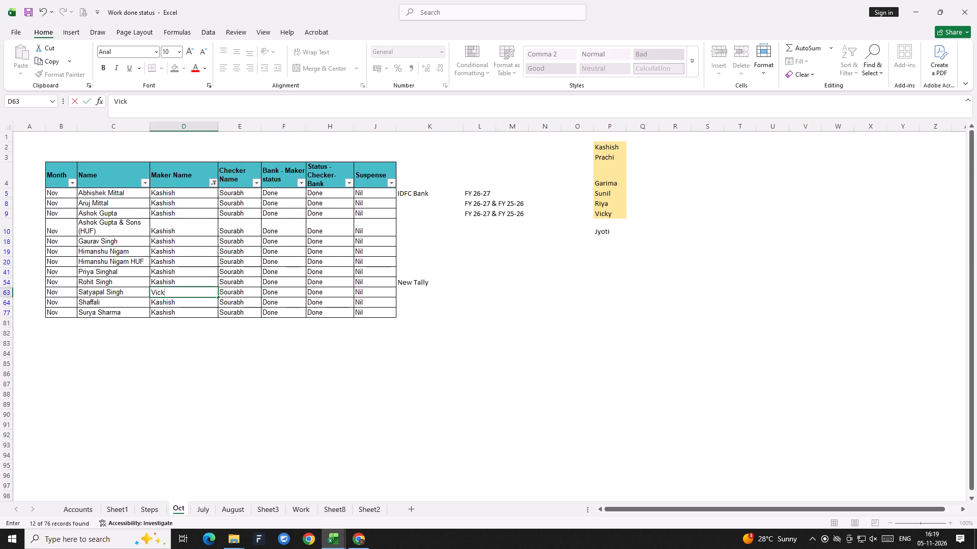
{"action": "key", "text": "Return"}
{"action": "key", "text": "Up"}
{"action": "key", "text": "ctrl+c"}
{"action": "key", "text": "Down"}
{"action": "key", "text": "ctrl+v"}
{"action": "key", "text": "Down"}
{"action": "key", "text": "ctrl+v"}
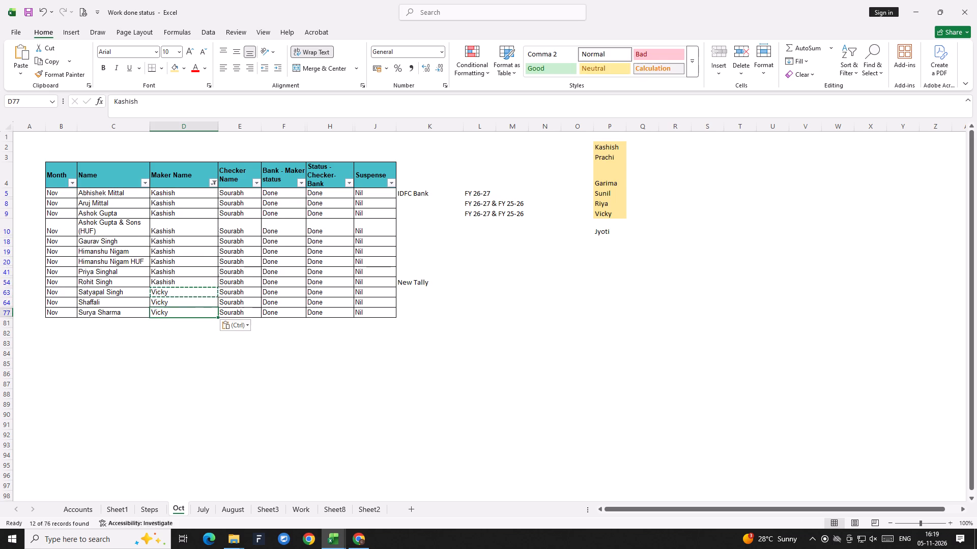
{"action": "key", "text": "Escape"}
Switch the Maker Name filter to show only Khushi's clients.
{"action": "left_click", "coordinate": [212, 180]}
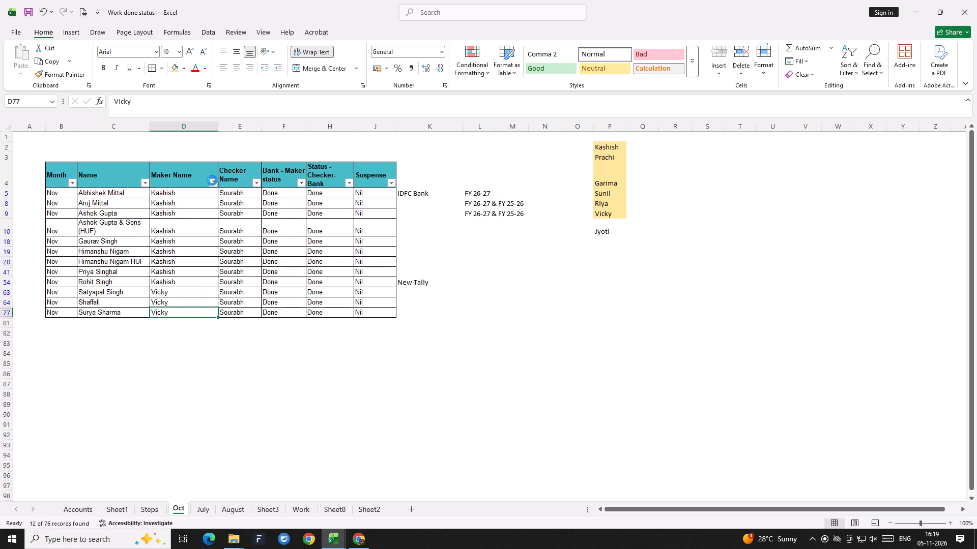
{"action": "key", "text": "Down"}
{"action": "key", "text": "Down"}
{"action": "key", "text": "Down"}
{"action": "key", "text": "Down"}
{"action": "key", "text": "Down"}
{"action": "key", "text": "Down"}
{"action": "key", "text": "Down"}
{"action": "key", "text": "Down"}
{"action": "key", "text": "Down"}
{"action": "key", "text": "Down"}
{"action": "key", "text": "Down"}
{"action": "key", "text": "Down"}
{"action": "key", "text": "space"}
{"action": "key", "text": "Down"}
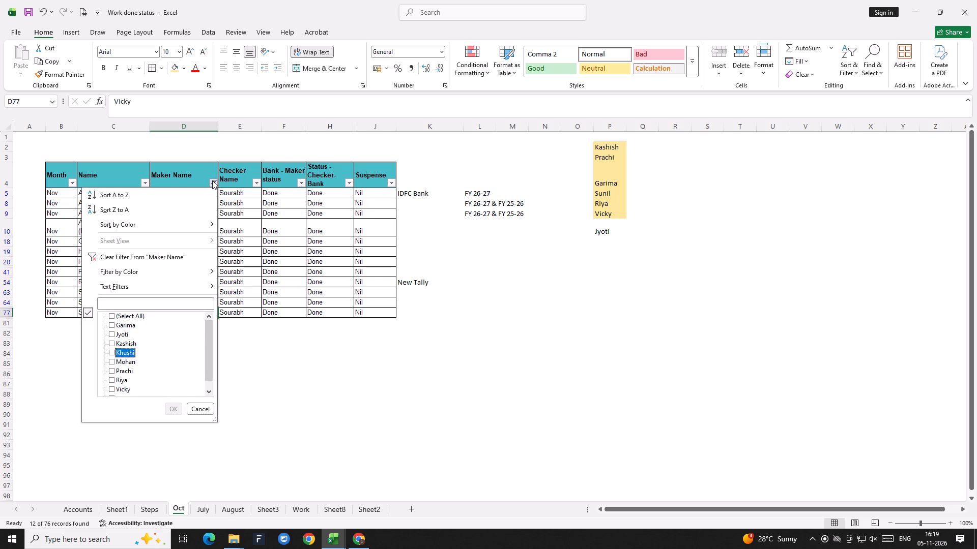
{"action": "key", "text": "space"}
{"action": "key", "text": "Return"}
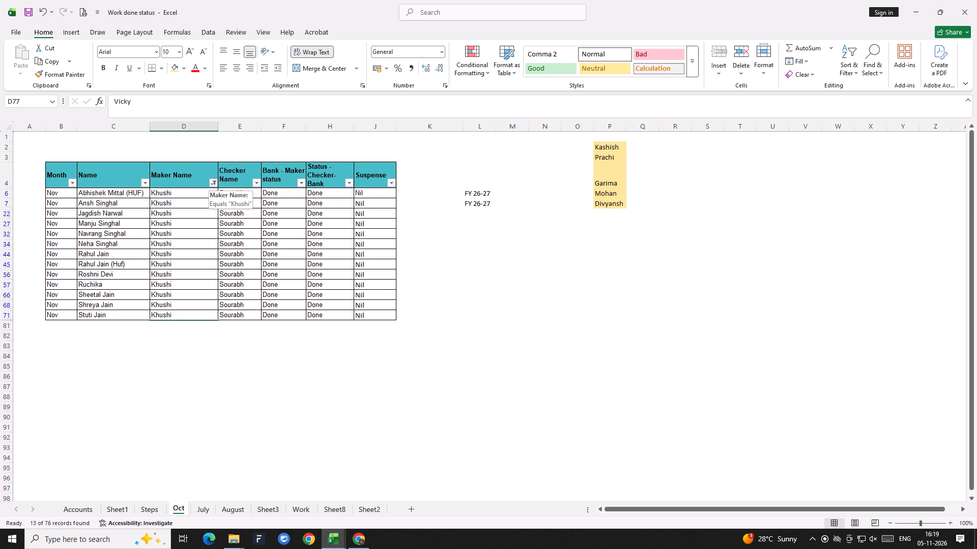
Change the maker in D6, the first Khushi row, to Vicky.
{"action": "key", "text": "Down"}
{"action": "key", "text": "Down"}
{"action": "key", "text": "Up"}
{"action": "key", "text": "Up"}
{"action": "key", "text": "Up"}
{"action": "key", "text": "Up"}
{"action": "key", "text": "Up"}
{"action": "key", "text": "Up"}
{"action": "key", "text": "Up"}
{"action": "key", "text": "Up"}
{"action": "key", "text": "Up"}
{"action": "key", "text": "Up"}
{"action": "key", "text": "Up"}
{"action": "key", "text": "Up"}
{"action": "key", "text": "Up"}
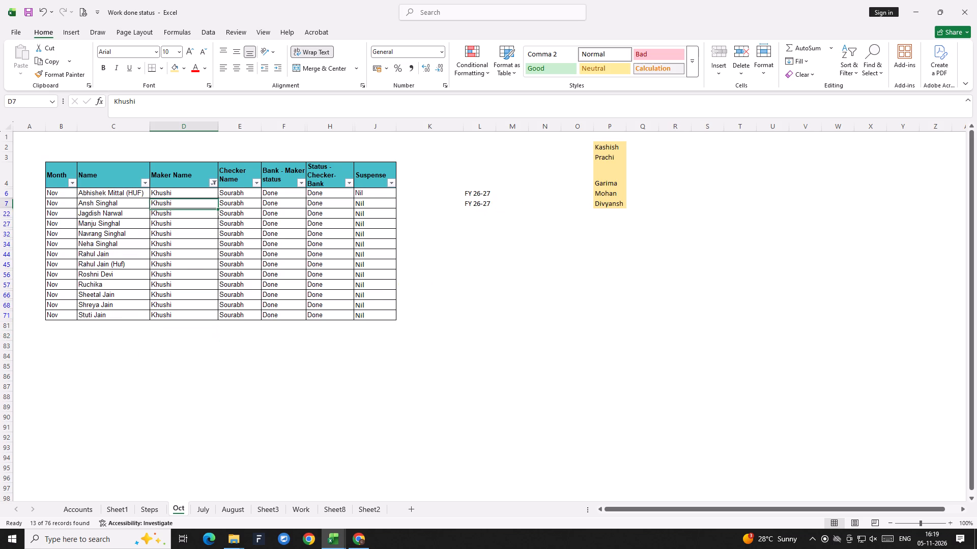
{"action": "key", "text": "Up"}
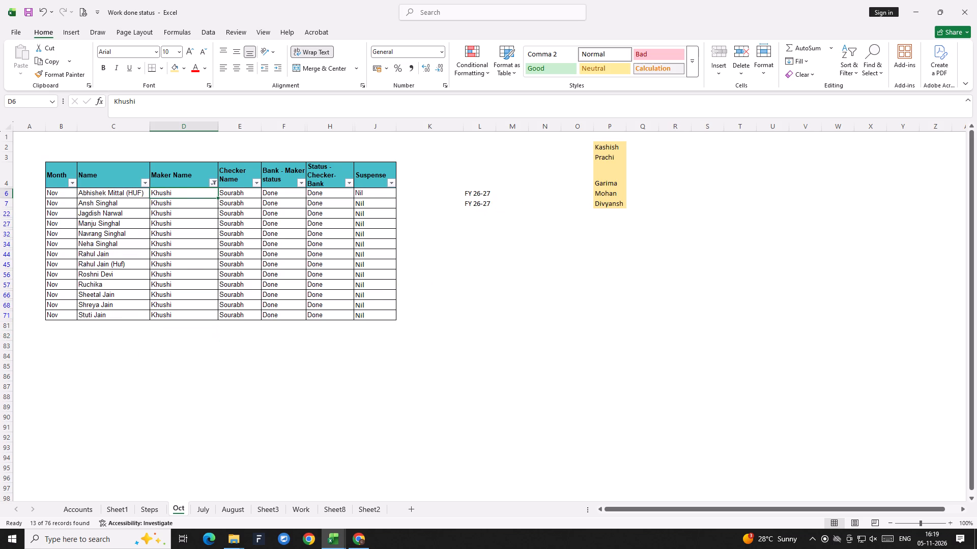
{"action": "key", "text": "Return"}
Copy Vicky from D6 into the next five filtered Khushi rows, D7 to D34.
{"action": "key", "text": "Up"}
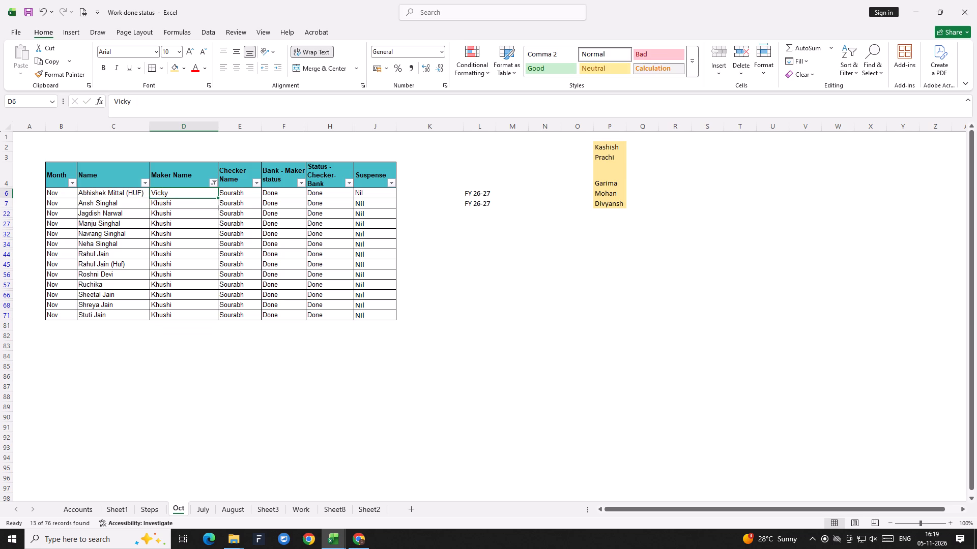
{"action": "key", "text": "ctrl+c"}
{"action": "key", "text": "Down"}
{"action": "key", "text": "shift+Down"}
{"action": "key", "text": "shift+Down"}
{"action": "key", "text": "shift+Down"}
{"action": "key", "text": "shift+Down"}
{"action": "key", "text": "ctrl+v"}
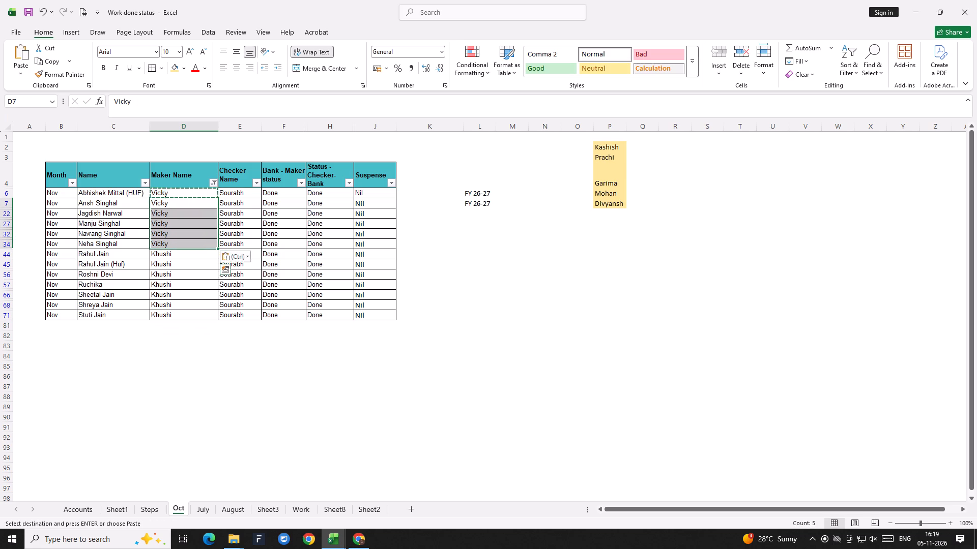
{"action": "key", "text": "Escape"}
Switch the Maker Name filter from Khushi to show only Mohan's clients.
{"action": "key", "text": "Down"}
{"action": "key", "text": "Down"}
{"action": "key", "text": "Down"}
{"action": "key", "text": "Down"}
{"action": "key", "text": "Down"}
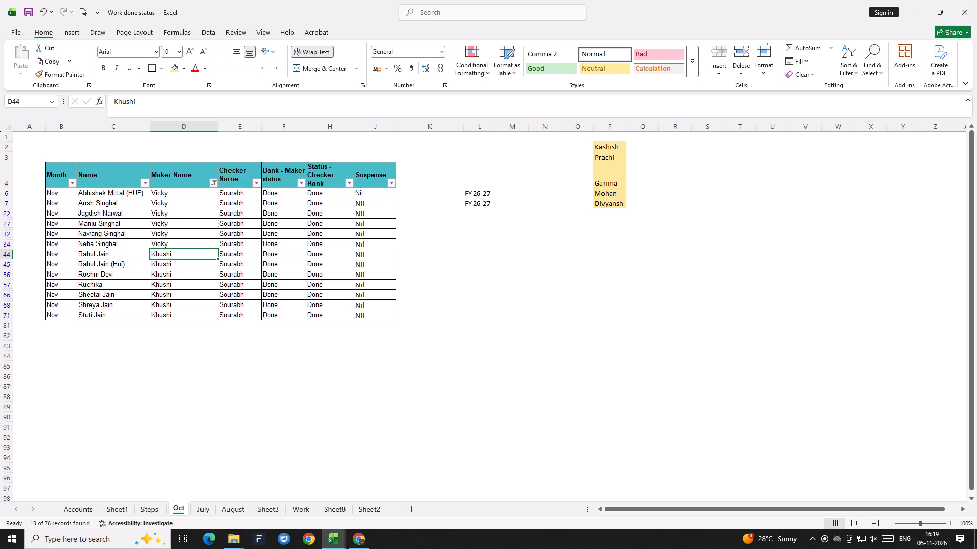
{"action": "left_click", "coordinate": [212, 180]}
{"action": "key", "text": "Down"}
{"action": "key", "text": "Down"}
{"action": "key", "text": "Down"}
{"action": "key", "text": "Down"}
{"action": "key", "text": "Down"}
{"action": "key", "text": "Down"}
{"action": "key", "text": "Down"}
{"action": "key", "text": "Down"}
{"action": "key", "text": "Down"}
{"action": "key", "text": "Down"}
{"action": "key", "text": "Down"}
{"action": "key", "text": "Down"}
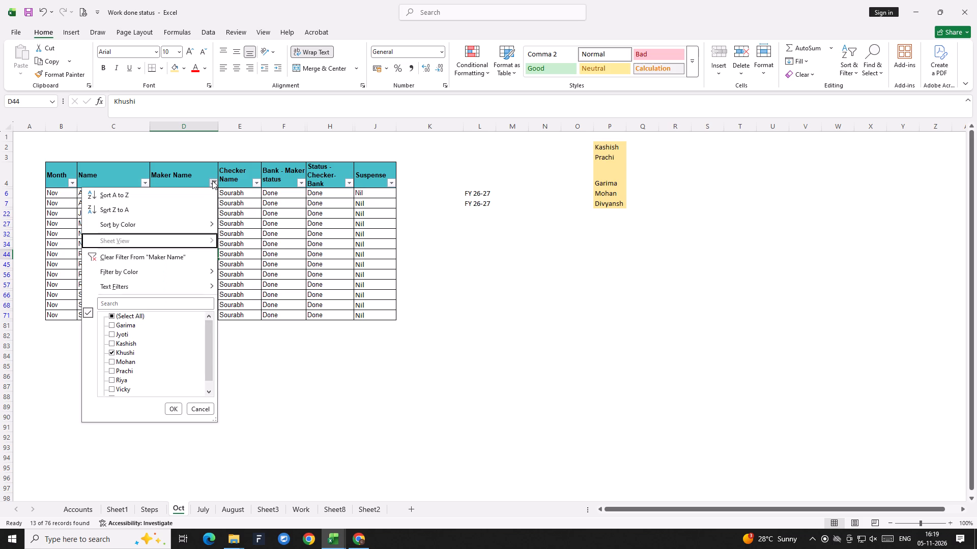
{"action": "key", "text": "Down"}
{"action": "key", "text": "space"}
{"action": "key", "text": "Down"}
{"action": "key", "text": "space"}
{"action": "key", "text": "Return"}
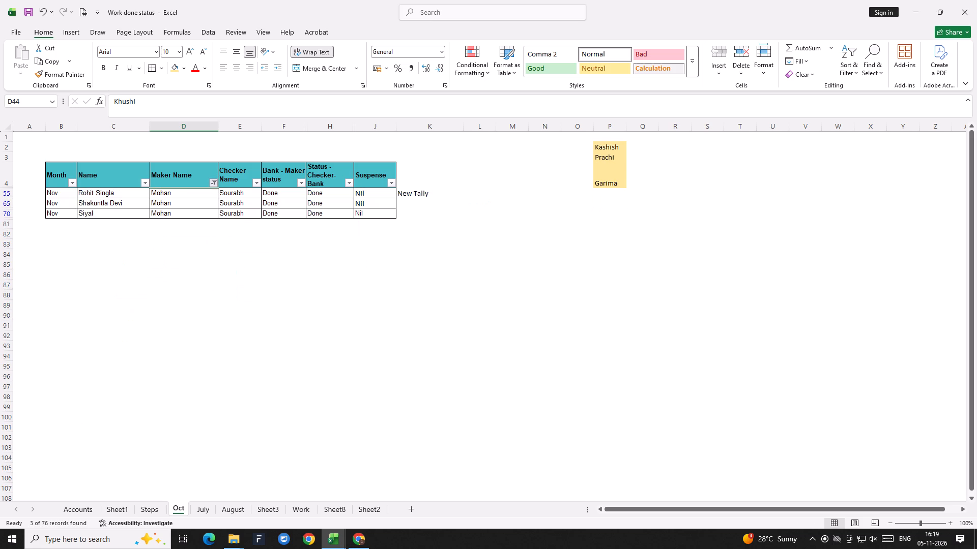
Add Khushi to the Maker Name filter so both Khushi's and Mohan's clients are listed.
{"action": "left_click", "coordinate": [212, 180]}
{"action": "key", "text": "Down"}
{"action": "key", "text": "Down"}
{"action": "key", "text": "Down"}
{"action": "key", "text": "Down"}
{"action": "key", "text": "Down"}
{"action": "key", "text": "Down"}
{"action": "key", "text": "Down"}
{"action": "key", "text": "Down"}
{"action": "key", "text": "Down"}
{"action": "key", "text": "Down"}
{"action": "key", "text": "Down"}
{"action": "key", "text": "Down"}
{"action": "key", "text": "Down"}
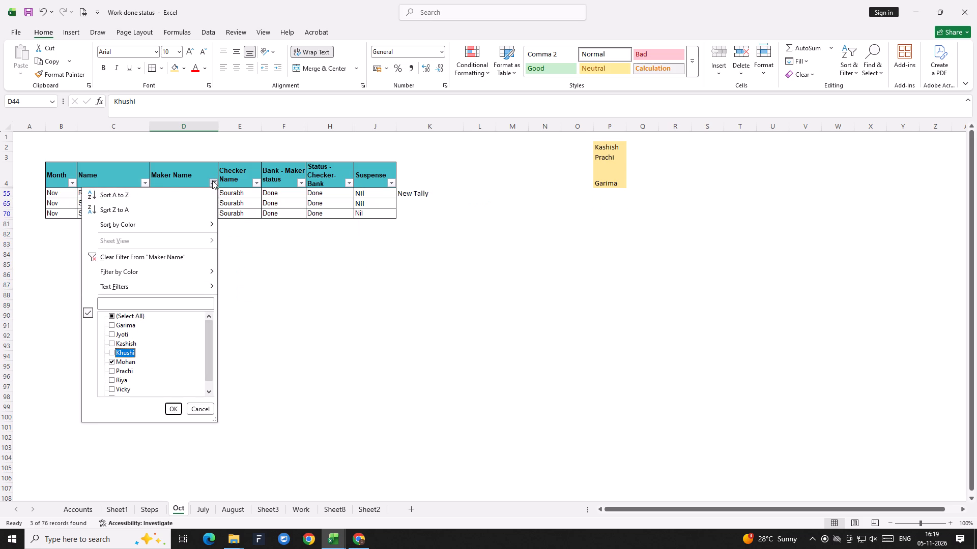
{"action": "key", "text": "space"}
{"action": "key", "text": "Return"}
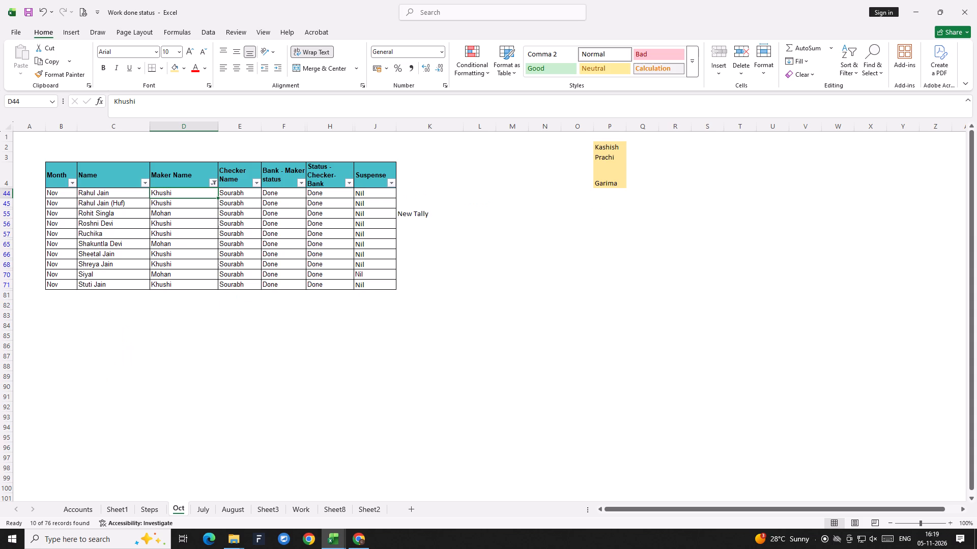
Set the maker in D44 to Mohan and copy it into the visible rows below, D45 to D71.
{"action": "key", "text": "Return"}
{"action": "key", "text": "Up"}
{"action": "key", "text": "ctrl+c"}
{"action": "key", "text": "Down"}
{"action": "key", "text": "shift+Down"}
{"action": "key", "text": "shift+Down"}
{"action": "key", "text": "shift+Down"}
{"action": "key", "text": "shift+Down"}
{"action": "key", "text": "shift+Down"}
{"action": "key", "text": "shift+Down"}
{"action": "key", "text": "shift+Down"}
{"action": "key", "text": "shift+Down"}
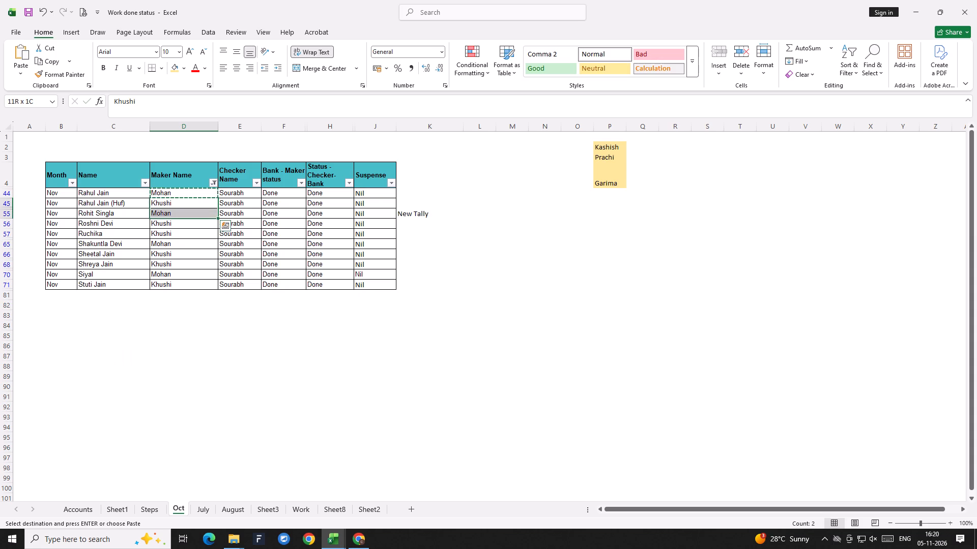
{"action": "key", "text": "alt+semicolon"}
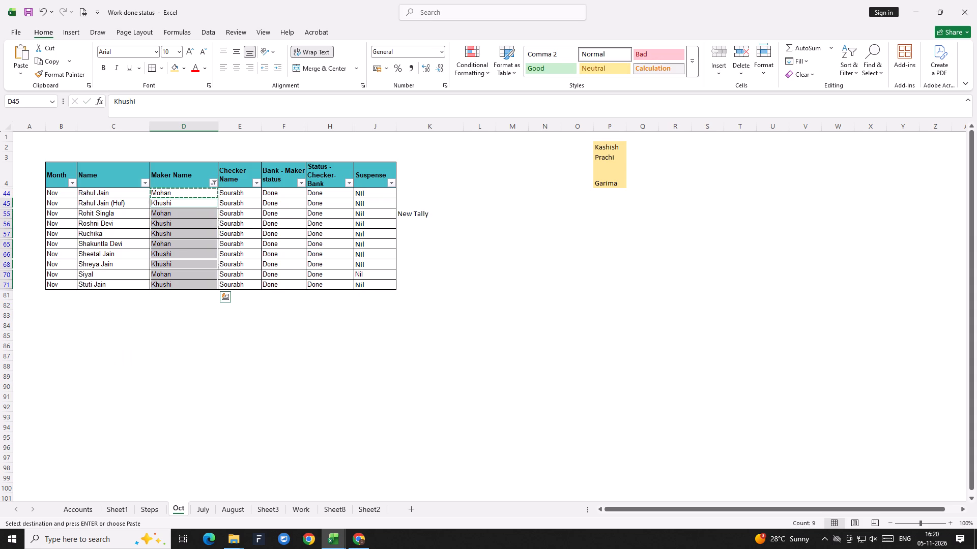
{"action": "key", "text": "ctrl+v"}
{"action": "key", "text": "Escape"}
{"action": "key", "text": "Down"}
Clear the Maker Name filter to list all clients again.
{"action": "left_click", "coordinate": [212, 180]}
{"action": "key", "text": "Down"}
{"action": "key", "text": "Down"}
{"action": "key", "text": "Down"}
{"action": "key", "text": "Down"}
{"action": "key", "text": "Down"}
{"action": "key", "text": "Down"}
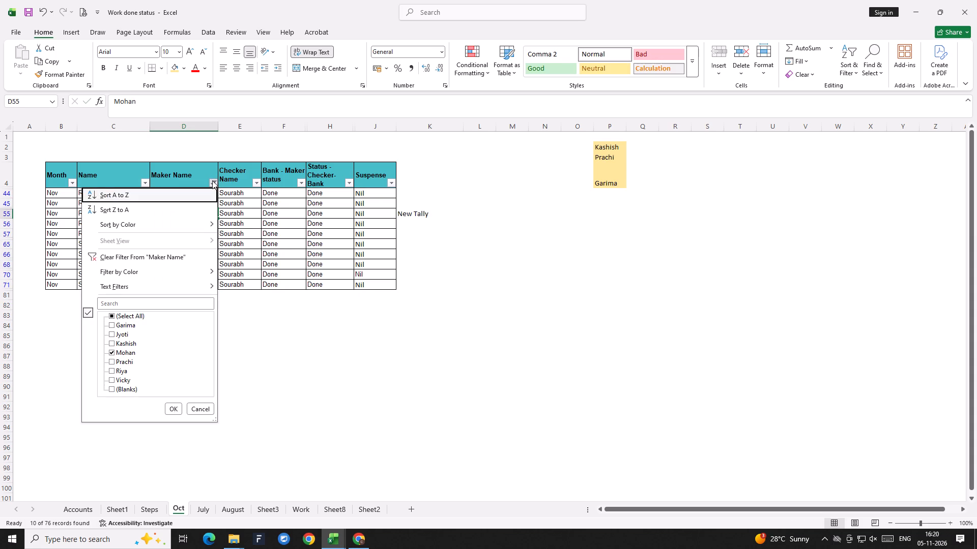
{"action": "key", "text": "Up"}
{"action": "key", "text": "space"}
Filter the Maker Name column to show only Garima's clients.
{"action": "left_click", "coordinate": [212, 180]}
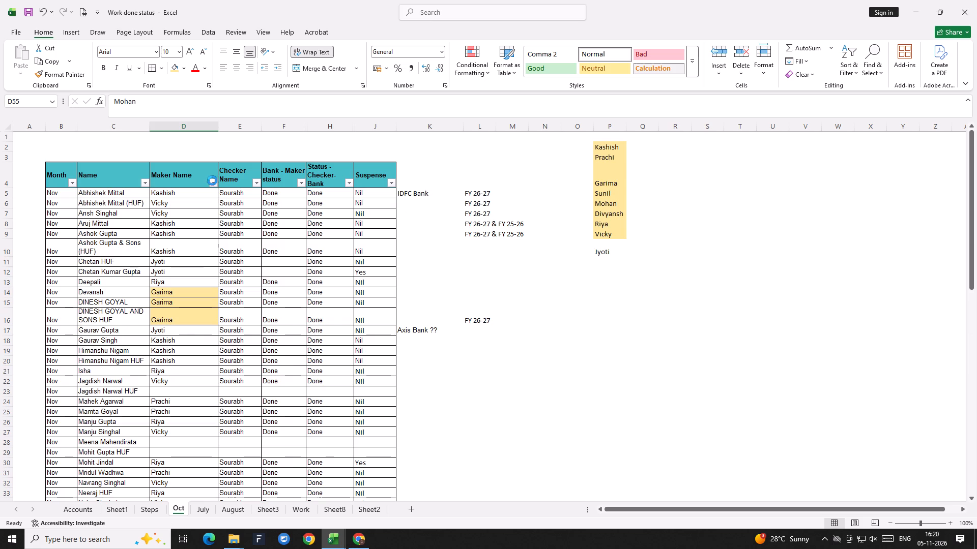
{"action": "key", "text": "Down"}
{"action": "key", "text": "Down"}
{"action": "key", "text": "Down"}
{"action": "key", "text": "Down"}
{"action": "key", "text": "Down"}
{"action": "key", "text": "Down"}
{"action": "key", "text": "Down"}
{"action": "key", "text": "Down"}
{"action": "key", "text": "Down"}
{"action": "key", "text": "space"}
{"action": "key", "text": "Down"}
{"action": "key", "text": "space"}
{"action": "key", "text": "Return"}
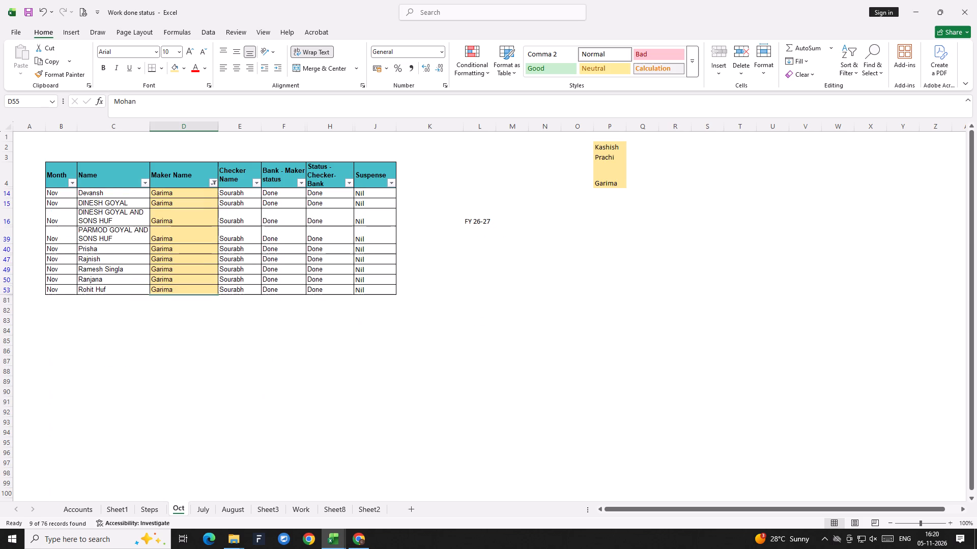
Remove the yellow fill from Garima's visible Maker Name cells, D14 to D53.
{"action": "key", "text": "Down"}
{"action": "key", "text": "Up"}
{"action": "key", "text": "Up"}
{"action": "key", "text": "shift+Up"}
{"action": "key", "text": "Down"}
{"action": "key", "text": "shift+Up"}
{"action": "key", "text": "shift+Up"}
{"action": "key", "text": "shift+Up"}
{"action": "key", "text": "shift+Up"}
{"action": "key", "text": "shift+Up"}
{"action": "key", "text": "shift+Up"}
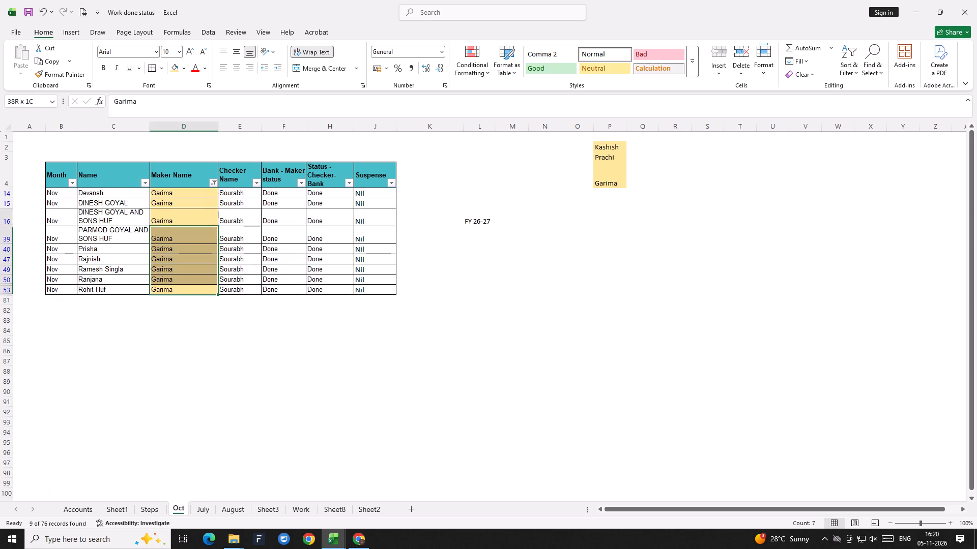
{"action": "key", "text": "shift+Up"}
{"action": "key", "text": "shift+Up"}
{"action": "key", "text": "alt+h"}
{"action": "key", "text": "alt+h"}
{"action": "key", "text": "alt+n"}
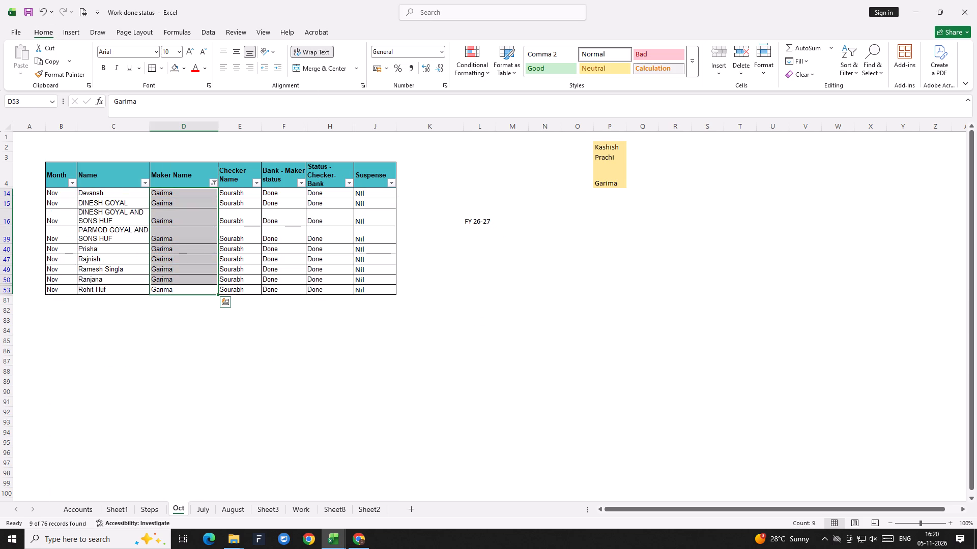
Fill only the visible cells of Garima's rows, from Month to Suspense (B14 to J53), with light orange.
{"action": "key", "text": "shift+Left"}
{"action": "key", "text": "shift+Left"}
{"action": "key", "text": "Left"}
{"action": "key", "text": "Left"}
{"action": "key", "text": "shift+Up"}
{"action": "key", "text": "shift+Right"}
{"action": "key", "text": "shift+Up"}
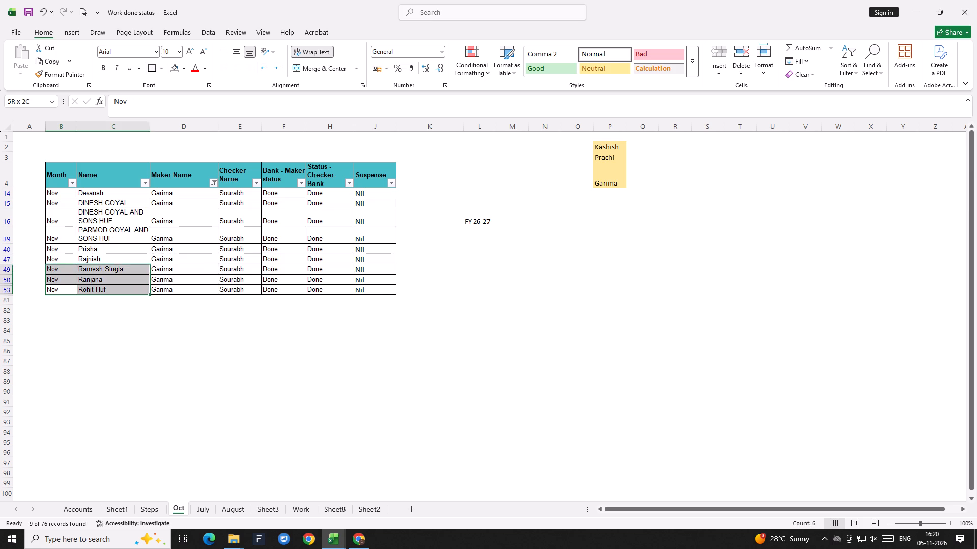
{"action": "key", "text": "shift+Right"}
{"action": "key", "text": "shift+Up"}
{"action": "key", "text": "shift+Right"}
{"action": "key", "text": "shift+Up"}
{"action": "key", "text": "shift+Right"}
{"action": "key", "text": "shift+Up"}
{"action": "key", "text": "shift+Right"}
{"action": "key", "text": "shift+Up"}
{"action": "key", "text": "shift+Up"}
{"action": "key", "text": "shift+Right"}
{"action": "key", "text": "shift+Up"}
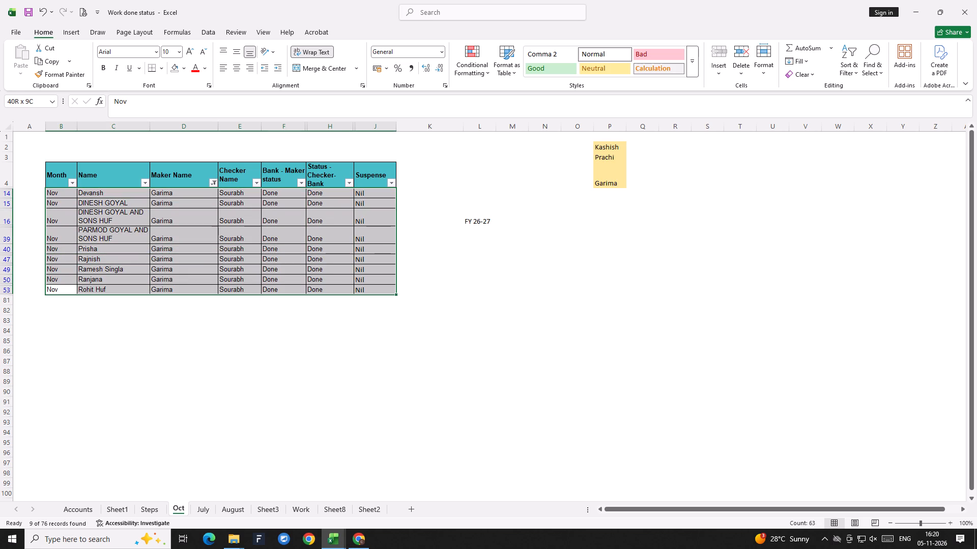
{"action": "key", "text": "alt+semicolon"}
{"action": "key", "text": "alt+h"}
{"action": "key", "text": "alt+h"}
{"action": "key", "text": "Down"}
{"action": "key", "text": "Down"}
{"action": "key", "text": "Right"}
{"action": "key", "text": "Up"}
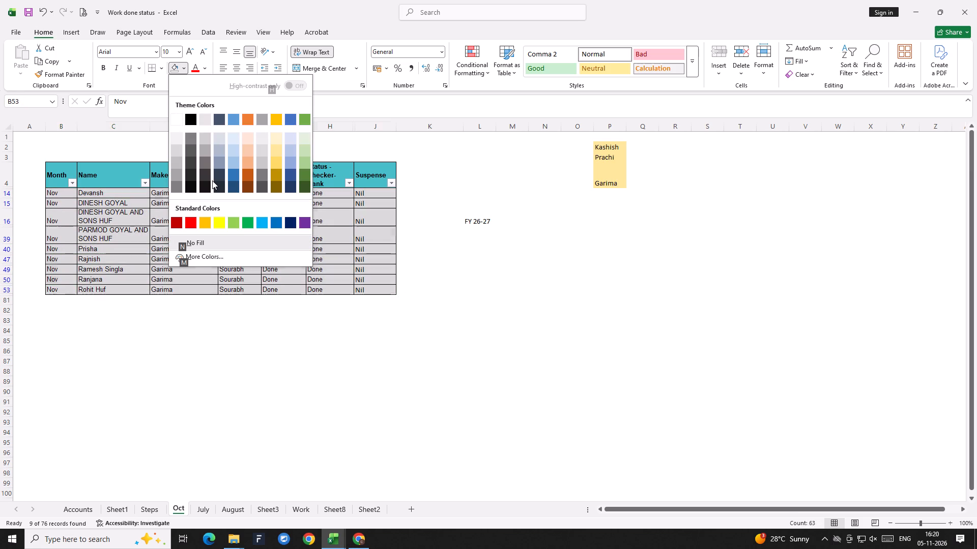
{"action": "key", "text": "Right"}
{"action": "key", "text": "Right"}
{"action": "key", "text": "Right"}
{"action": "key", "text": "Right"}
{"action": "key", "text": "Return"}
Switch the Maker Name filter from Garima to show only Jyoti's clients.
{"action": "left_click", "coordinate": [212, 180]}
{"action": "key", "text": "Down"}
{"action": "key", "text": "Down"}
{"action": "key", "text": "Down"}
{"action": "key", "text": "Down"}
{"action": "key", "text": "Down"}
{"action": "key", "text": "Down"}
{"action": "key", "text": "Down"}
{"action": "key", "text": "Down"}
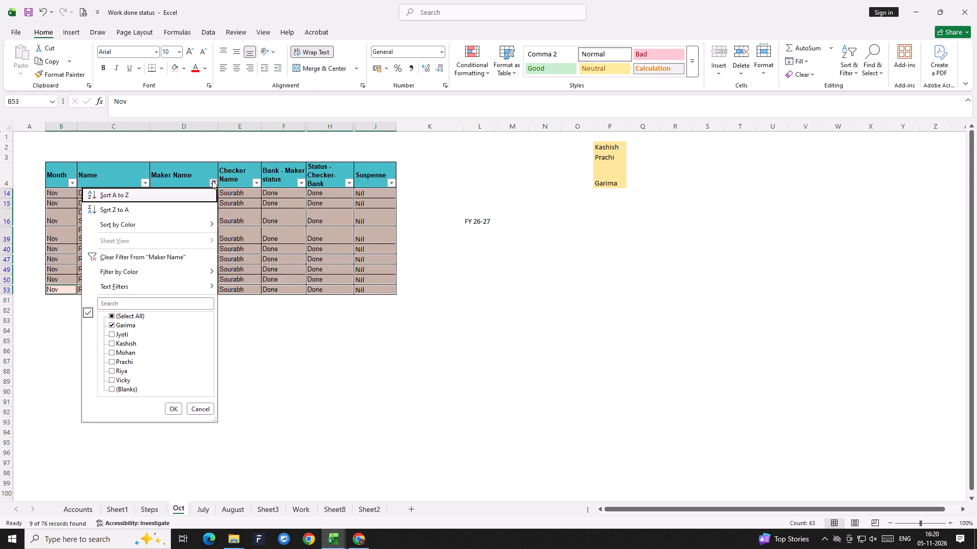
{"action": "key", "text": "Down"}
{"action": "key", "text": "Down"}
{"action": "key", "text": "space"}
{"action": "key", "text": "Down"}
{"action": "key", "text": "space"}
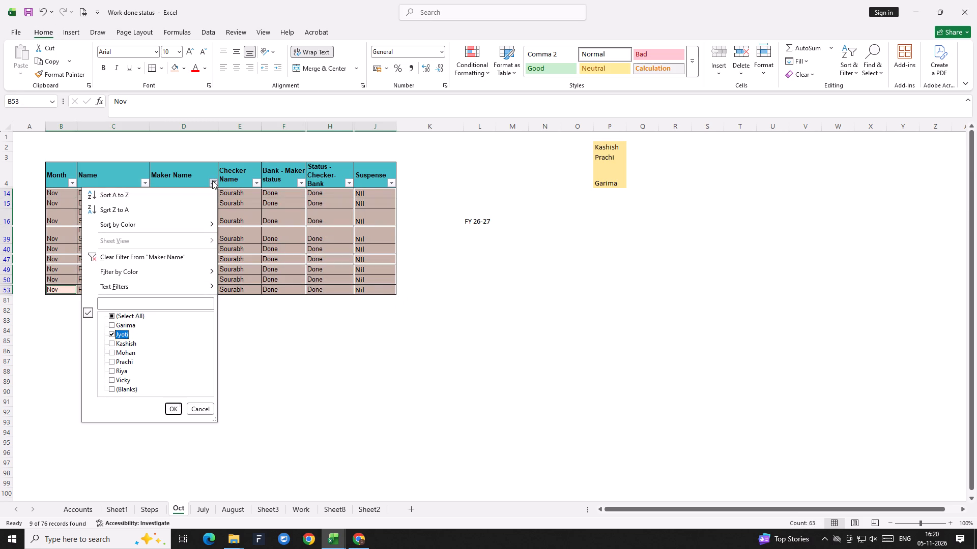
{"action": "key", "text": "Return"}
Fill only the visible cells of Jyoti's rows, B11 to J76, with the same light orange.
{"action": "key", "text": "Down"}
{"action": "key", "text": "Up"}
{"action": "key", "text": "Up"}
{"action": "key", "text": "Up"}
{"action": "key", "text": "shift+Down"}
{"action": "key", "text": "shift+Right"}
{"action": "key", "text": "shift+Right"}
{"action": "key", "text": "shift+Right"}
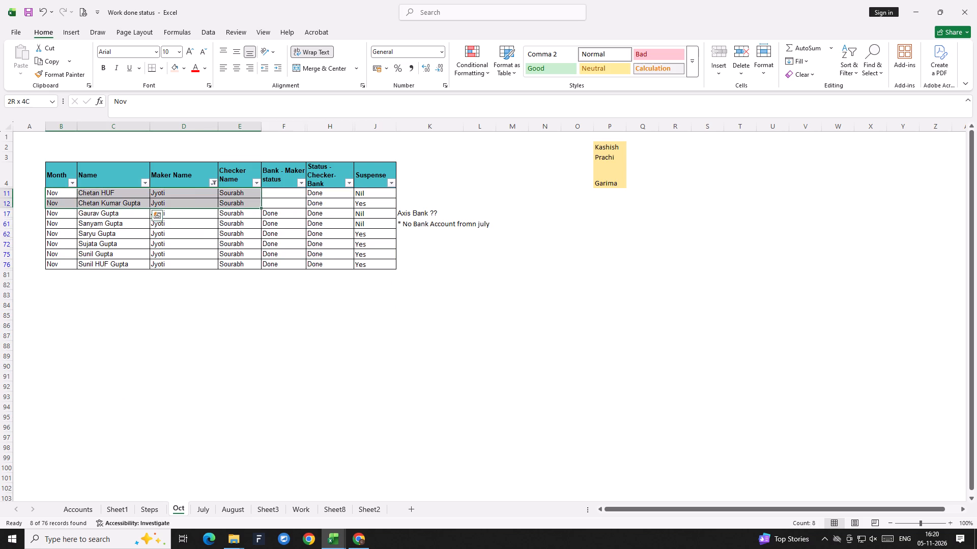
{"action": "key", "text": "shift+Right"}
{"action": "key", "text": "shift+Right"}
{"action": "key", "text": "shift+Right"}
{"action": "key", "text": "shift+Down"}
{"action": "key", "text": "shift+Down"}
{"action": "key", "text": "shift+Down"}
{"action": "key", "text": "shift+Down"}
{"action": "key", "text": "shift+Down"}
{"action": "key", "text": "shift+Down"}
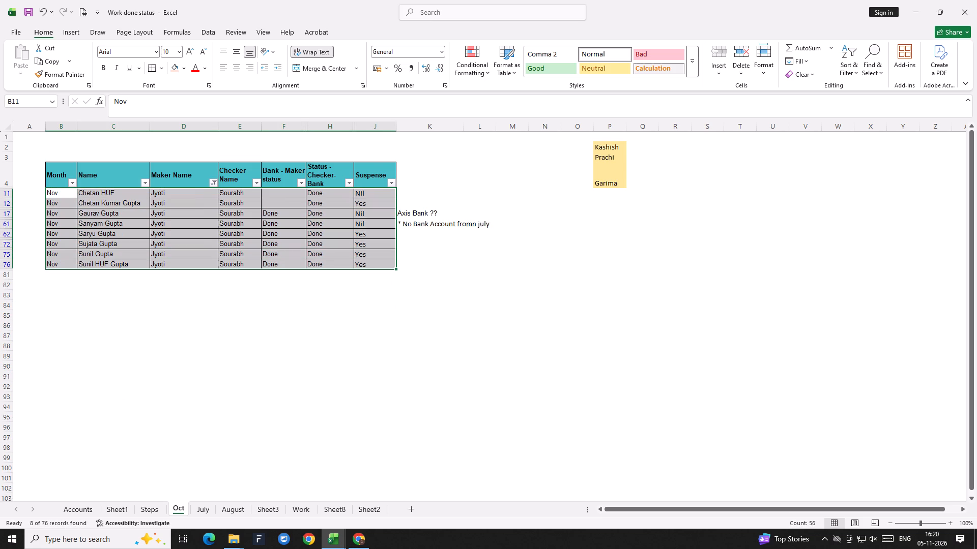
{"action": "key", "text": "alt+semicolon"}
{"action": "left_click", "coordinate": [174, 71]}
{"action": "left_click", "coordinate": [202, 317]}
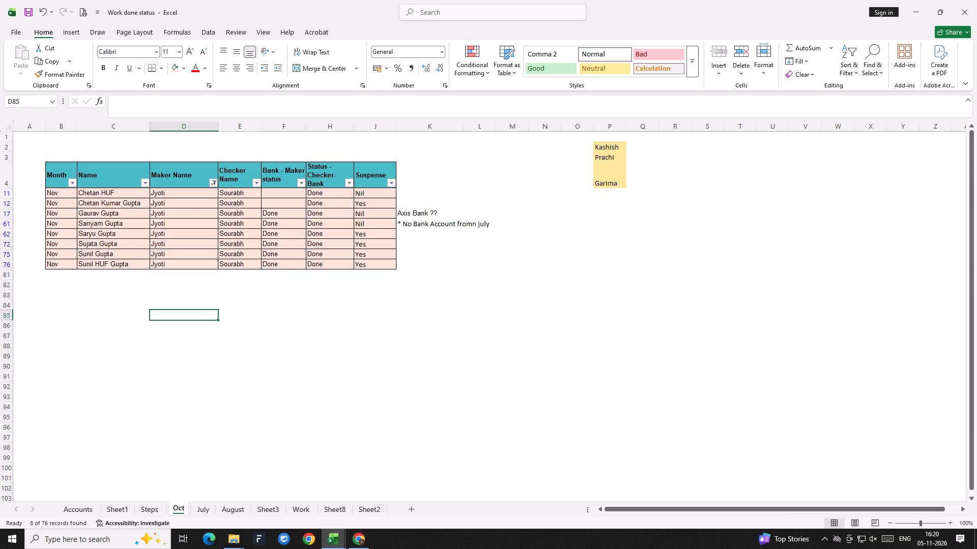
Switch the Maker Name filter from Jyoti to show only Kashish's clients.
{"action": "left_click", "coordinate": [217, 186]}
{"action": "key", "text": "Down"}
{"action": "key", "text": "Down"}
{"action": "key", "text": "Down"}
{"action": "key", "text": "Down"}
{"action": "key", "text": "Down"}
{"action": "key", "text": "Down"}
{"action": "key", "text": "Down"}
{"action": "key", "text": "Down"}
{"action": "key", "text": "Down"}
{"action": "key", "text": "Down"}
{"action": "key", "text": "Down"}
{"action": "key", "text": "Down"}
{"action": "key", "text": "Up"}
{"action": "key", "text": "space"}
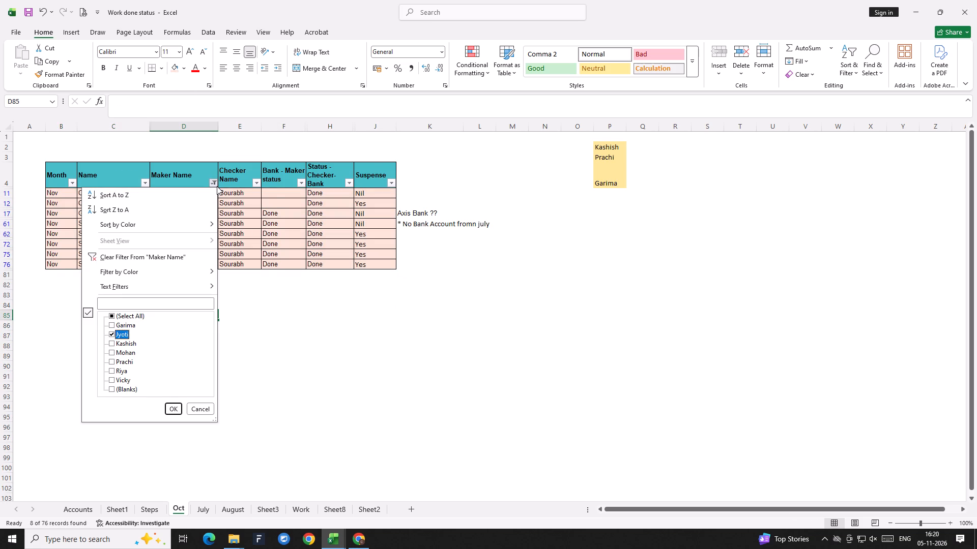
{"action": "key", "text": "Down"}
{"action": "key", "text": "space"}
{"action": "key", "text": "Return"}
Fill only the visible cells of Kashish's rows, B5 to J54, with the same light orange.
{"action": "key", "text": "Left"}
{"action": "key", "text": "Up"}
{"action": "key", "text": "Up"}
{"action": "key", "text": "Up"}
{"action": "key", "text": "Up"}
{"action": "key", "text": "Up"}
{"action": "key", "text": "Up"}
{"action": "key", "text": "Up"}
{"action": "key", "text": "Up"}
{"action": "key", "text": "Up"}
{"action": "key", "text": "Up"}
{"action": "key", "text": "Up"}
{"action": "key", "text": "Up"}
{"action": "key", "text": "Up"}
{"action": "key", "text": "Up"}
{"action": "key", "text": "Right"}
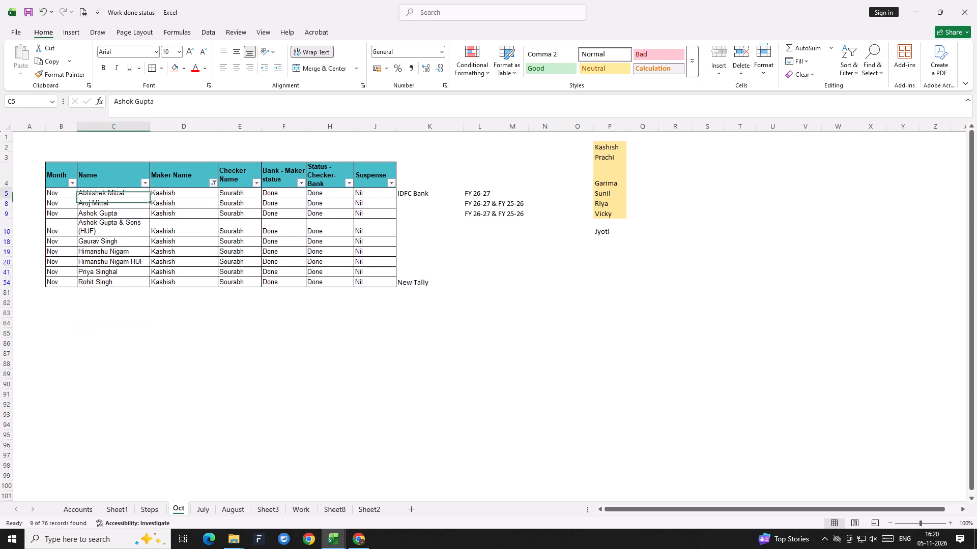
{"action": "key", "text": "Down"}
{"action": "key", "text": "ctrl+shift+Down"}
{"action": "key", "text": "Left"}
{"action": "key", "text": "Left"}
{"action": "key", "text": "shift+Right"}
{"action": "key", "text": "shift+Right"}
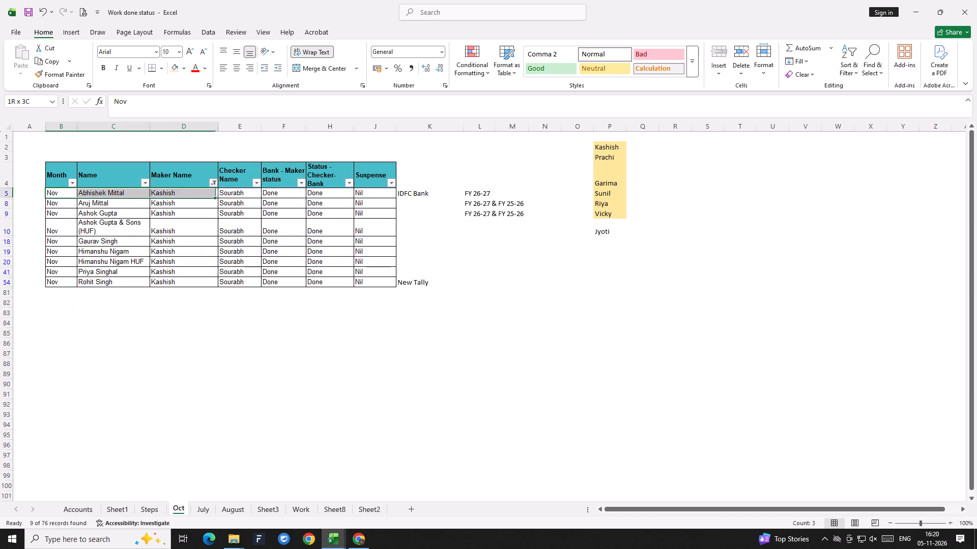
{"action": "key", "text": "shift+Right"}
{"action": "key", "text": "shift+Right"}
{"action": "key", "text": "shift+Right"}
{"action": "key", "text": "shift+Right"}
{"action": "key", "text": "shift+Down"}
{"action": "key", "text": "shift+Down"}
{"action": "key", "text": "shift+Down"}
{"action": "key", "text": "shift+Down"}
{"action": "key", "text": "shift+Down"}
{"action": "key", "text": "shift+Down"}
{"action": "key", "text": "shift+Down"}
{"action": "key", "text": "shift+Down"}
{"action": "key", "text": "shift+Down"}
{"action": "key", "text": "shift+Down"}
{"action": "key", "text": "shift+Up"}
{"action": "key", "text": "shift+Up"}
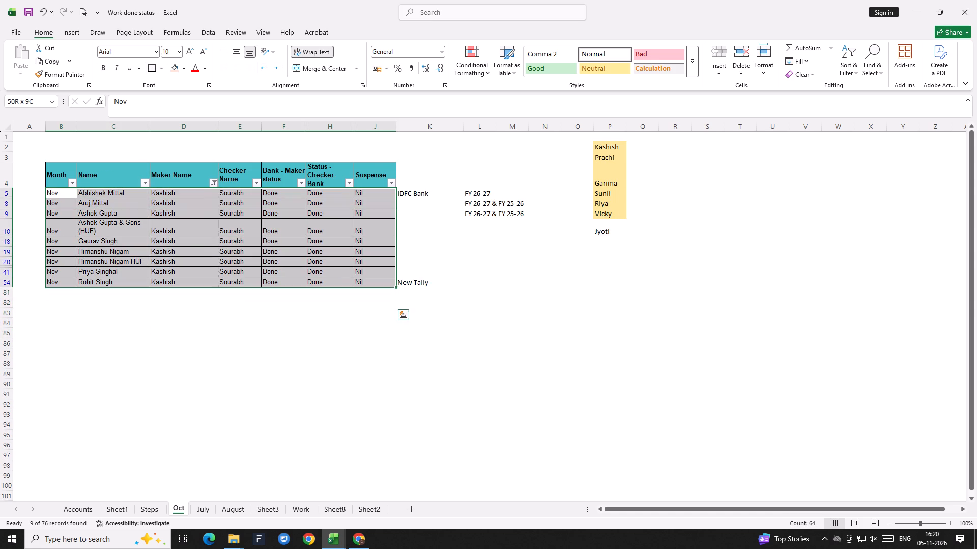
{"action": "key", "text": "alt+semicolon"}
{"action": "left_click", "coordinate": [177, 68]}
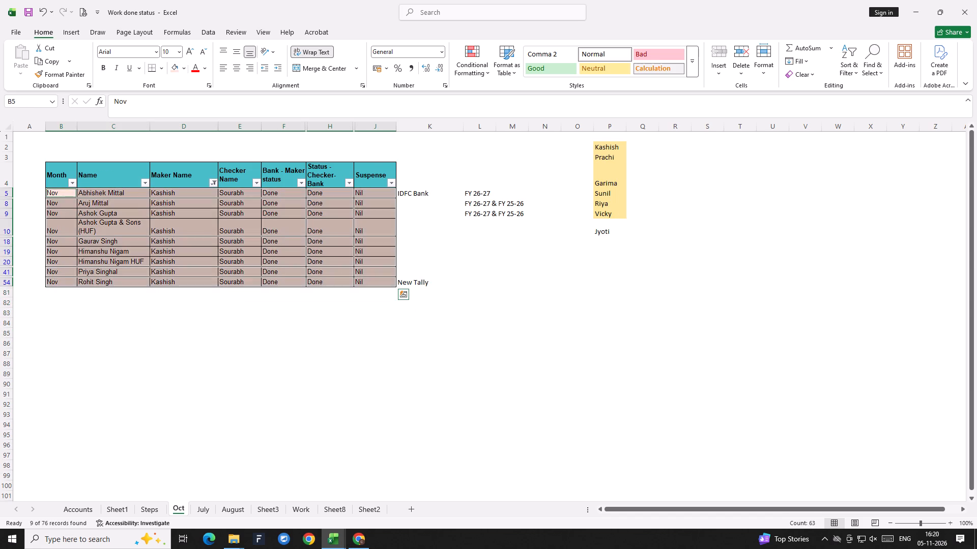
Switch the Maker Name filter from Kashish to show only Mohan's clients.
{"action": "left_click", "coordinate": [175, 356]}
{"action": "left_click", "coordinate": [213, 179]}
{"action": "key", "text": "Down"}
{"action": "key", "text": "Down"}
{"action": "key", "text": "Down"}
{"action": "key", "text": "Down"}
{"action": "key", "text": "Down"}
{"action": "key", "text": "Down"}
{"action": "key", "text": "Down"}
{"action": "key", "text": "Down"}
{"action": "key", "text": "Down"}
{"action": "key", "text": "Down"}
{"action": "key", "text": "Down"}
{"action": "key", "text": "Down"}
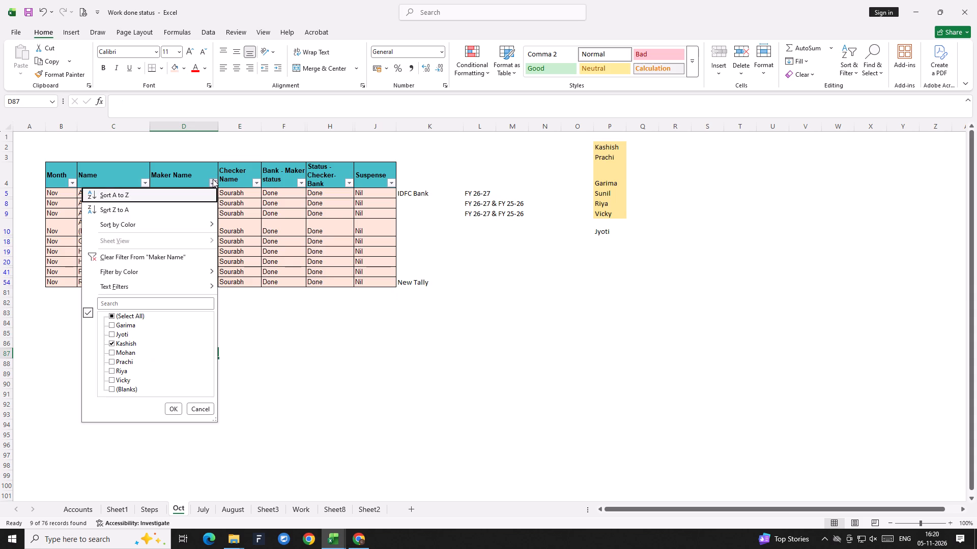
{"action": "key", "text": "space"}
{"action": "key", "text": "Down"}
{"action": "key", "text": "space"}
{"action": "key", "text": "Return"}
Check how many clients Mohan has and reassign the last one, in row 71, by setting its Maker Name to Divyansh.
{"action": "key", "text": "Up"}
{"action": "key", "text": "Left"}
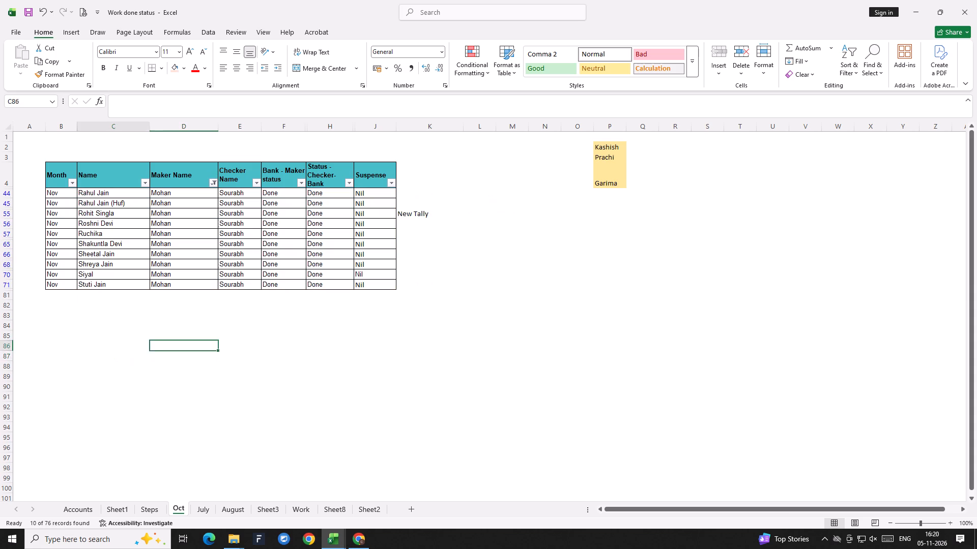
{"action": "key", "text": "Up"}
{"action": "key", "text": "Up"}
{"action": "key", "text": "Up"}
{"action": "key", "text": "Right"}
{"action": "key", "text": "Up"}
{"action": "key", "text": "Up"}
{"action": "key", "text": "Left"}
{"action": "key", "text": "Up"}
{"action": "key", "text": "ctrl+shift+Up"}
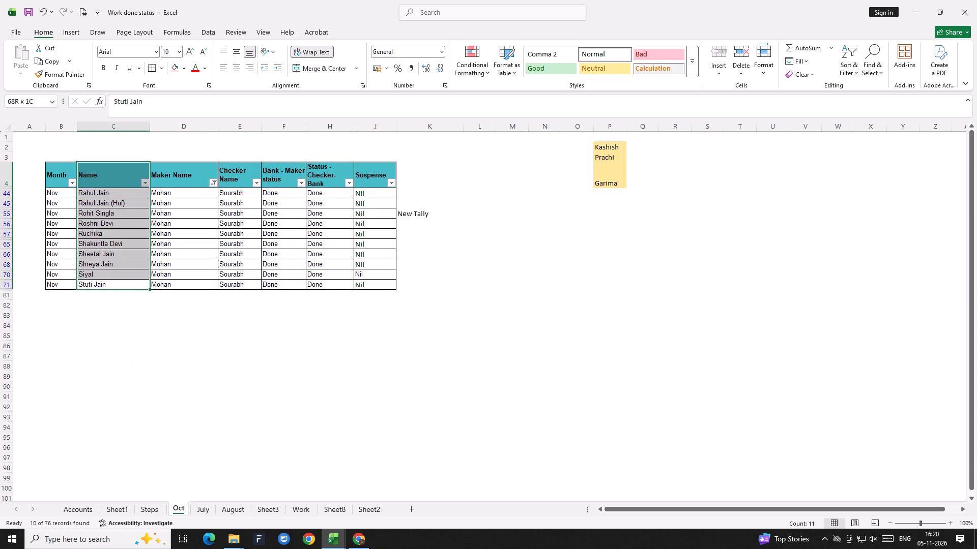
{"action": "key", "text": "shift+Down"}
{"action": "key", "text": "Left"}
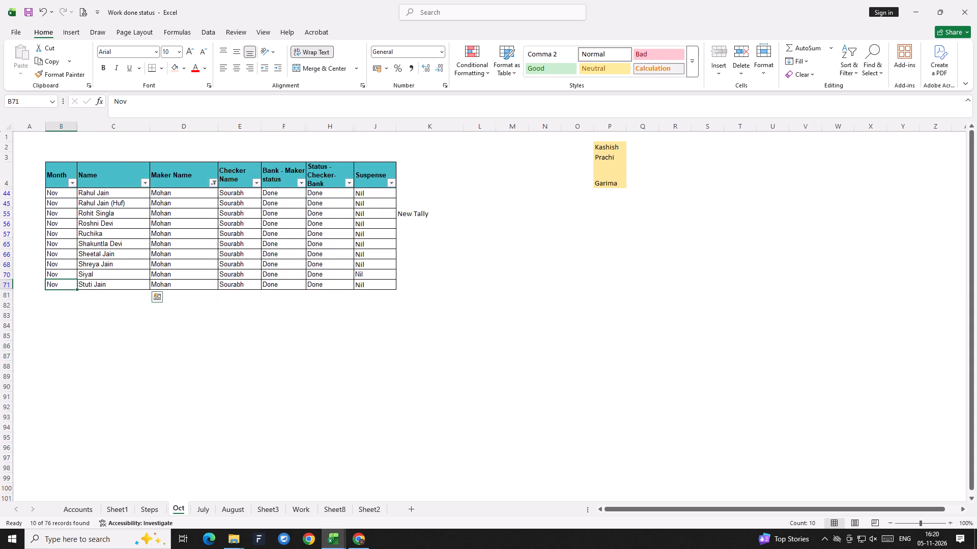
{"action": "key", "text": "shift+Up"}
{"action": "key", "text": "shift+Right"}
{"action": "key", "text": "shift+Up"}
{"action": "key", "text": "shift+Right"}
{"action": "key", "text": "shift+Up"}
{"action": "key", "text": "shift+Right"}
{"action": "key", "text": "shift+Up"}
{"action": "key", "text": "shift+Right"}
{"action": "key", "text": "shift+Right"}
{"action": "key", "text": "Down"}
{"action": "key", "text": "Right"}
{"action": "key", "text": "Right"}
{"action": "key", "text": "Up"}
{"action": "key", "text": "Right"}
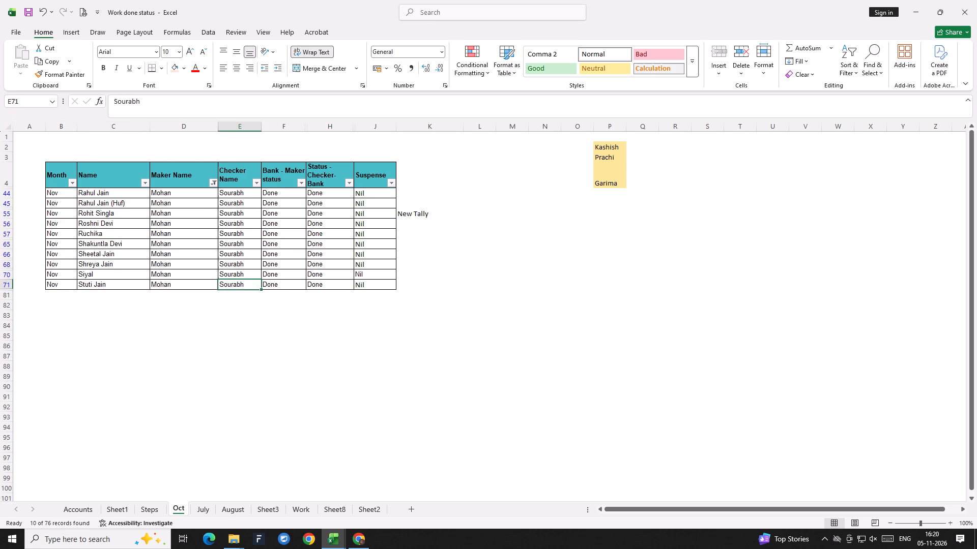
{"action": "key", "text": "Left"}
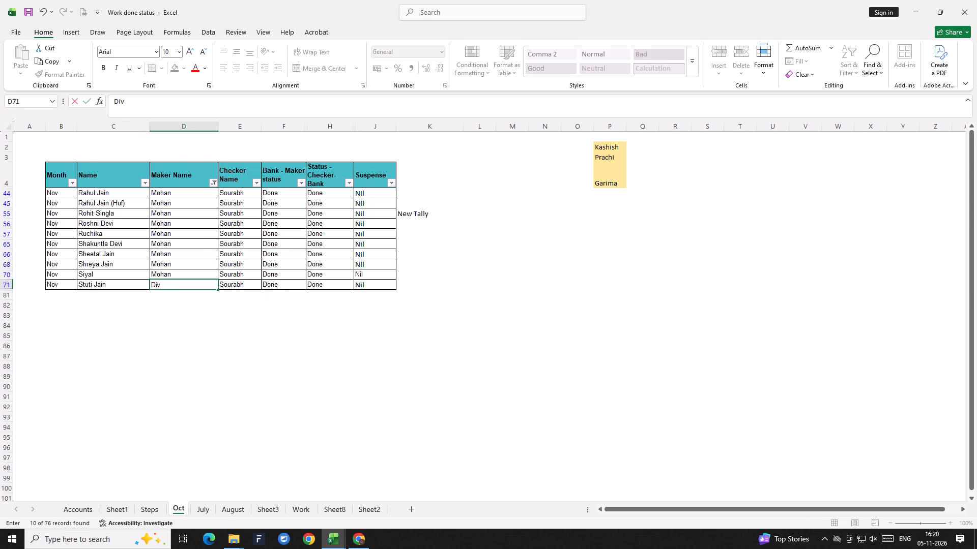
{"action": "type", "text": "yansh"}
{"action": "key", "text": "space"}
{"action": "key", "text": "Return"}
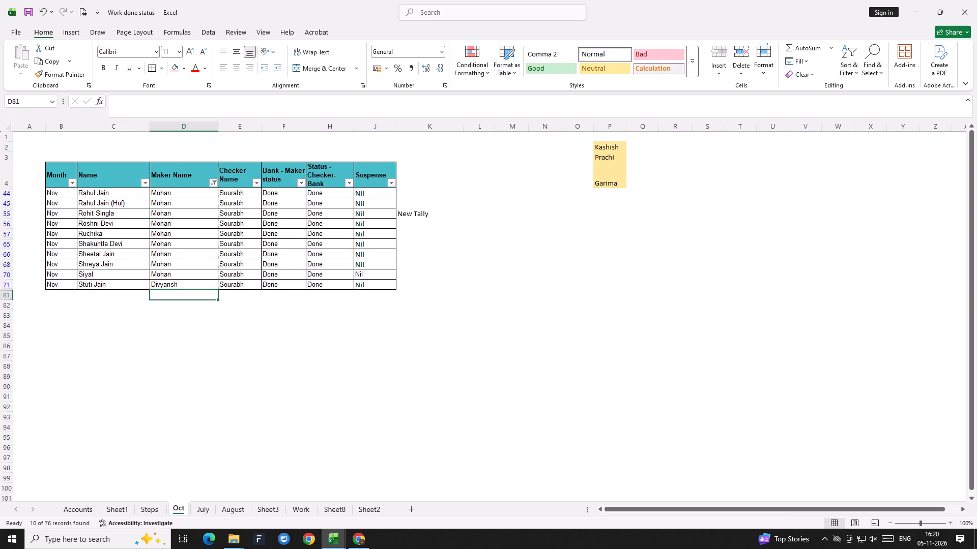
Switch the Maker Name filter from Mohan to show only Prachi's clients.
{"action": "left_click", "coordinate": [213, 179]}
{"action": "key", "text": "Left"}
{"action": "key", "text": "Down"}
{"action": "key", "text": "Down"}
{"action": "key", "text": "Down"}
{"action": "key", "text": "Down"}
{"action": "key", "text": "Down"}
{"action": "key", "text": "Down"}
{"action": "key", "text": "Down"}
{"action": "key", "text": "Down"}
{"action": "key", "text": "Down"}
{"action": "key", "text": "Down"}
{"action": "key", "text": "Down"}
{"action": "key", "text": "Down"}
{"action": "key", "text": "Down"}
{"action": "key", "text": "Down"}
{"action": "key", "text": "Down"}
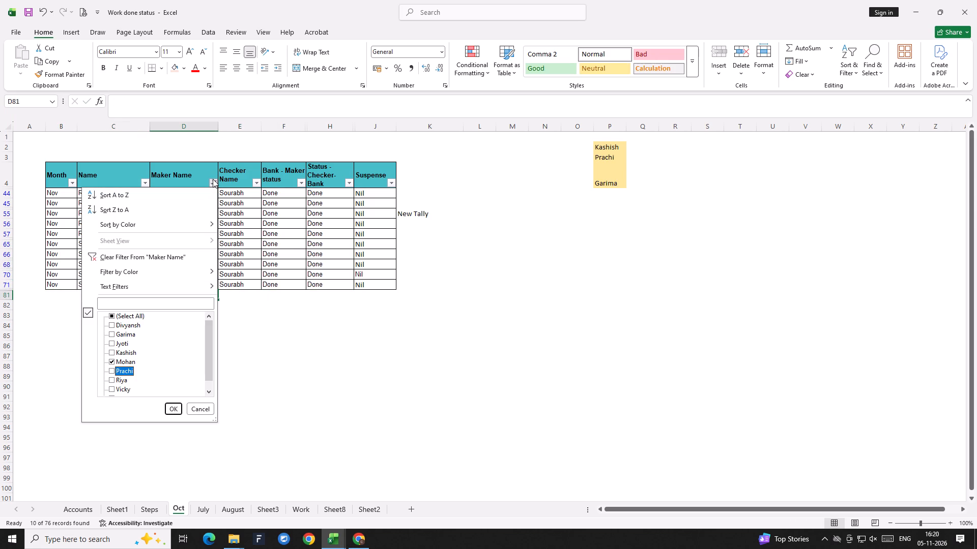
{"action": "key", "text": "Up"}
{"action": "key", "text": "space"}
{"action": "key", "text": "Down"}
{"action": "key", "text": "space"}
{"action": "key", "text": "Return"}
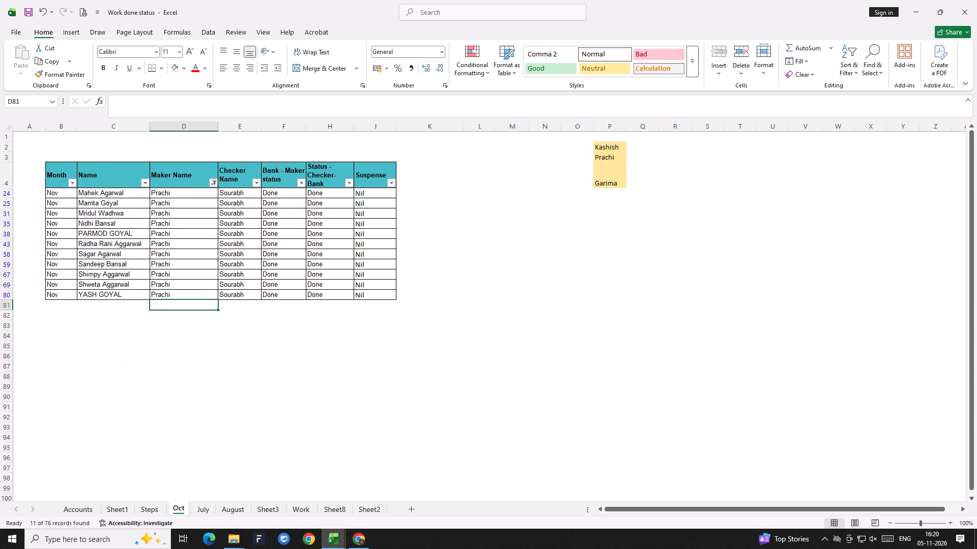
Count off Prachi's first nine clients and set the Maker Name of the remaining two, in rows 69 and 80, to Divyansh.
{"action": "left_click", "coordinate": [202, 185]}
{"action": "key", "text": "Down"}
{"action": "key", "text": "Left"}
{"action": "key", "text": "ctrl+shift+Down"}
{"action": "key", "text": "shift+Up"}
{"action": "key", "text": "shift+Up"}
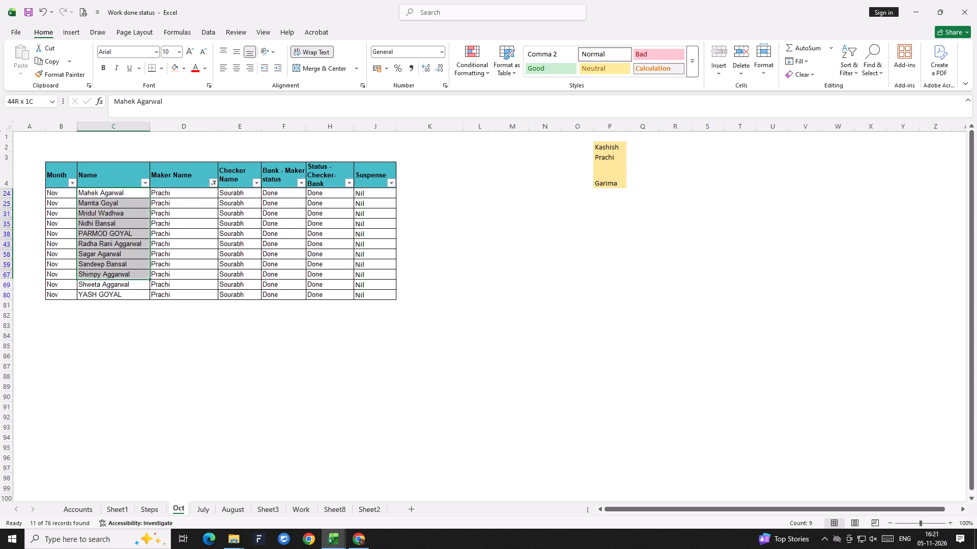
{"action": "key", "text": "Down"}
{"action": "key", "text": "Down"}
{"action": "key", "text": "Down"}
{"action": "key", "text": "Down"}
{"action": "key", "text": "Down"}
{"action": "key", "text": "Down"}
{"action": "key", "text": "Down"}
{"action": "key", "text": "Down"}
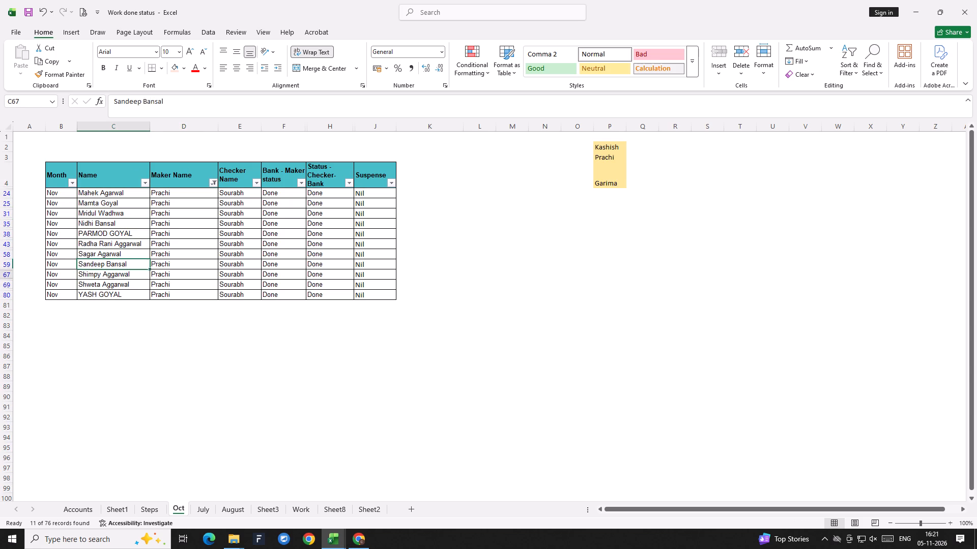
{"action": "key", "text": "Right"}
{"action": "key", "text": "Down"}
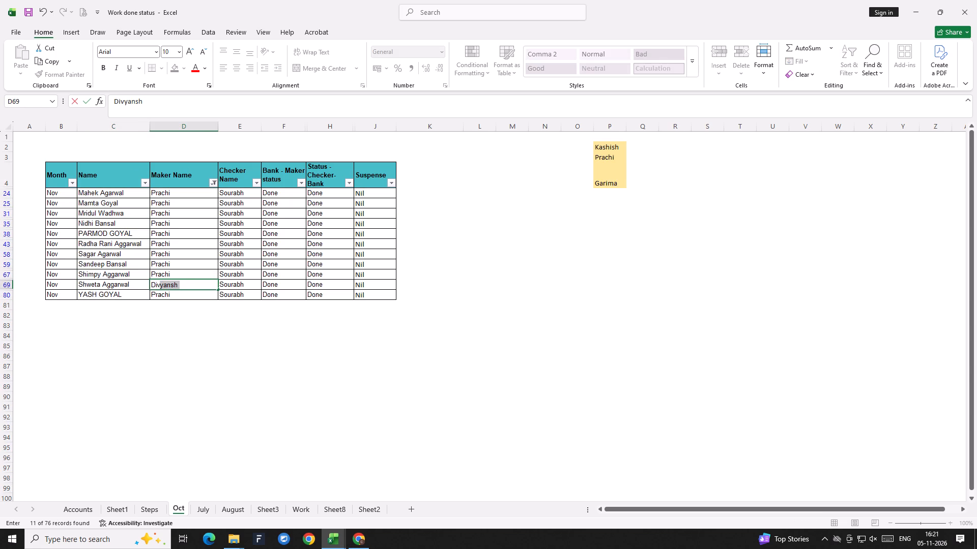
{"action": "key", "text": "Return"}
{"action": "key", "text": "Up"}
{"action": "key", "text": "ctrl+c"}
{"action": "key", "text": "Down"}
{"action": "key", "text": "ctrl+v"}
{"action": "key", "text": "Escape"}
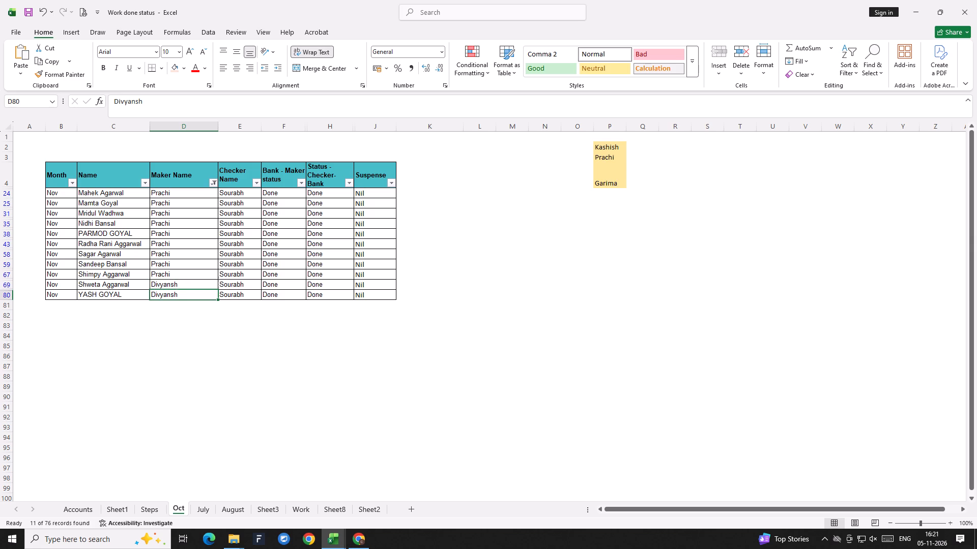
Switch the Maker Name filter from Prachi to show only Riya's clients.
{"action": "left_click", "coordinate": [208, 182]}
{"action": "left_click", "coordinate": [224, 186]}
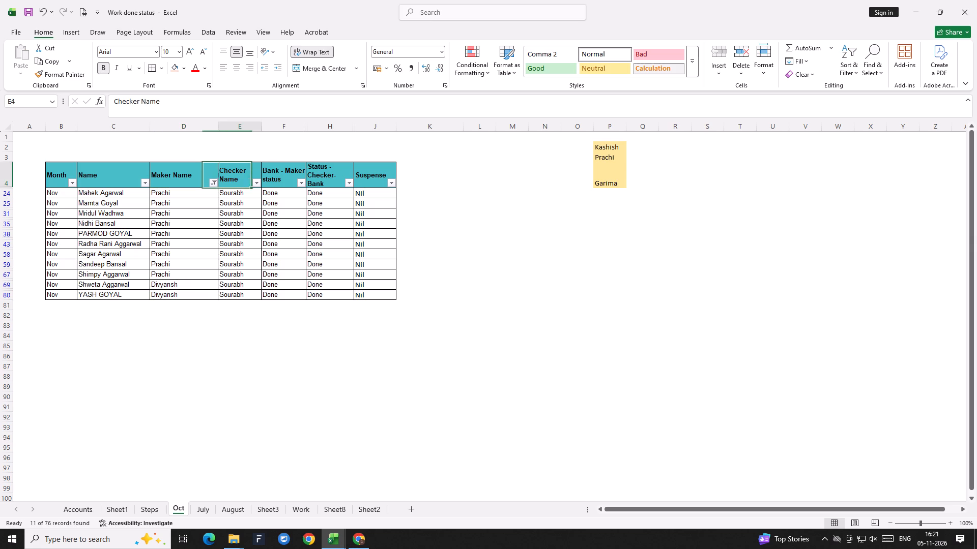
{"action": "left_click", "coordinate": [211, 179]}
{"action": "key", "text": "Down"}
{"action": "key", "text": "Down"}
{"action": "key", "text": "Down"}
{"action": "key", "text": "Down"}
{"action": "key", "text": "Down"}
{"action": "key", "text": "Down"}
{"action": "key", "text": "Down"}
{"action": "key", "text": "Down"}
{"action": "key", "text": "Down"}
{"action": "key", "text": "Down"}
{"action": "key", "text": "Down"}
{"action": "key", "text": "Down"}
{"action": "key", "text": "Down"}
{"action": "key", "text": "Down"}
{"action": "key", "text": "Down"}
{"action": "key", "text": "Down"}
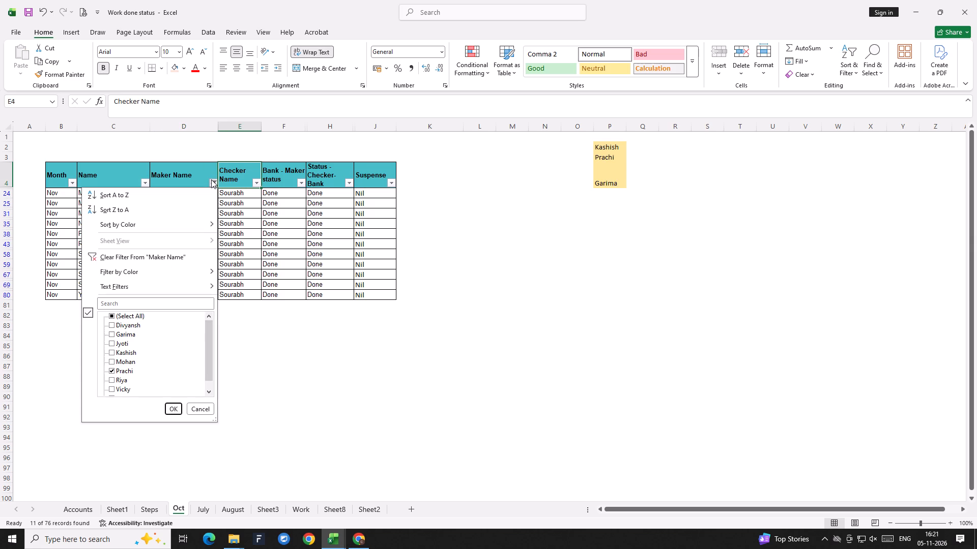
{"action": "key", "text": "Up"}
{"action": "key", "text": "space"}
{"action": "key", "text": "Down"}
{"action": "key", "text": "space"}
{"action": "key", "text": "Return"}
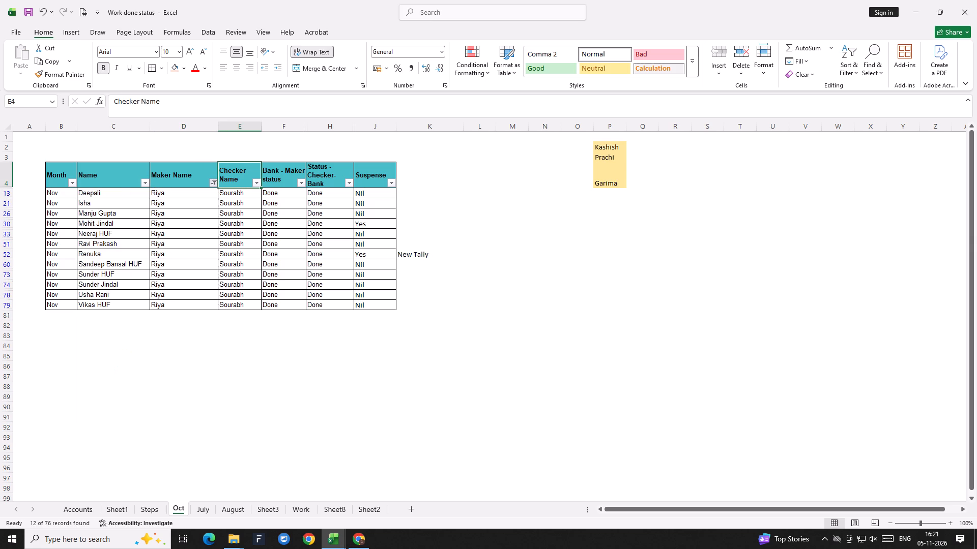
Count off Riya's first nine clients and set the Maker Name of the last three, in rows 74, 78 and 79, to Divyansh.
{"action": "key", "text": "Down"}
{"action": "key", "text": "Left"}
{"action": "key", "text": "Left"}
{"action": "key", "text": "shift+Down"}
{"action": "key", "text": "shift+Down"}
{"action": "key", "text": "shift+Down"}
{"action": "key", "text": "shift+Down"}
{"action": "key", "text": "shift+Down"}
{"action": "key", "text": "shift+Down"}
{"action": "key", "text": "shift+Down"}
{"action": "key", "text": "shift+Down"}
{"action": "key", "text": "shift+Down"}
{"action": "key", "text": "shift+Down"}
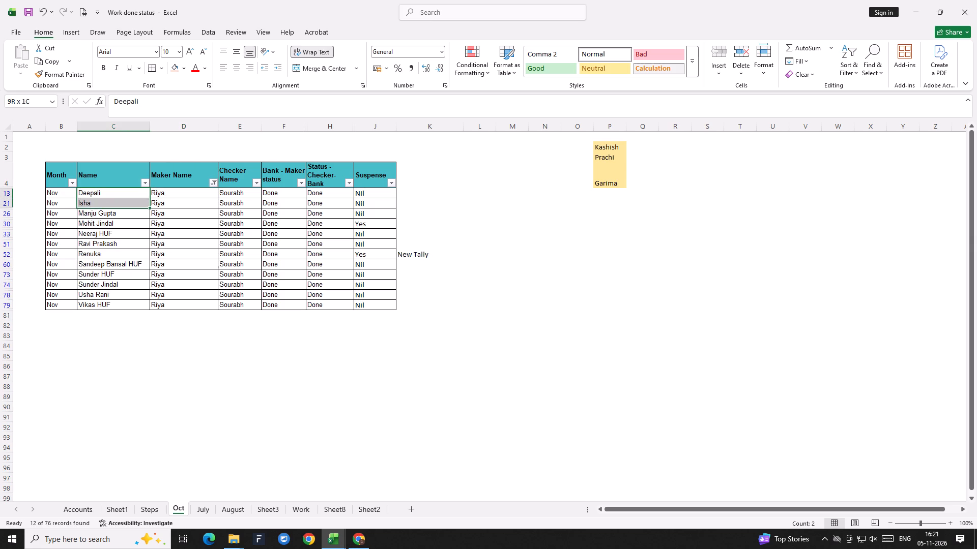
{"action": "key", "text": "shift+Up"}
{"action": "key", "text": "shift+Up"}
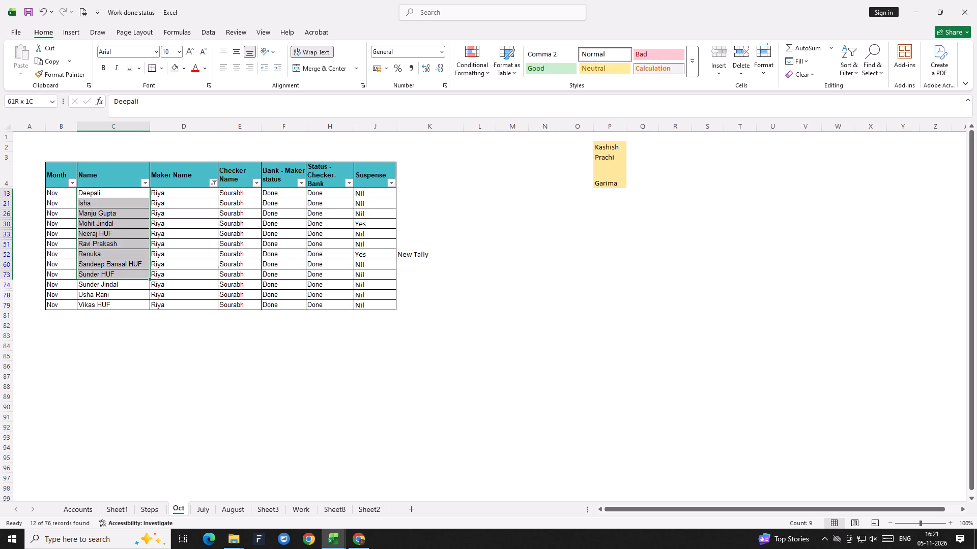
{"action": "left_click", "coordinate": [194, 284]}
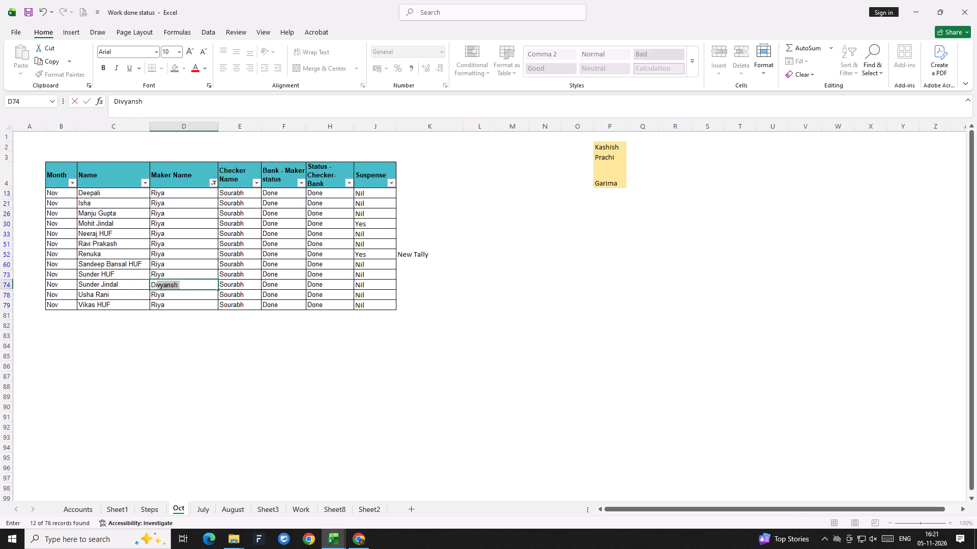
{"action": "key", "text": "Return"}
{"action": "key", "text": "Up"}
{"action": "key", "text": "ctrl+c"}
{"action": "key", "text": "Escape"}
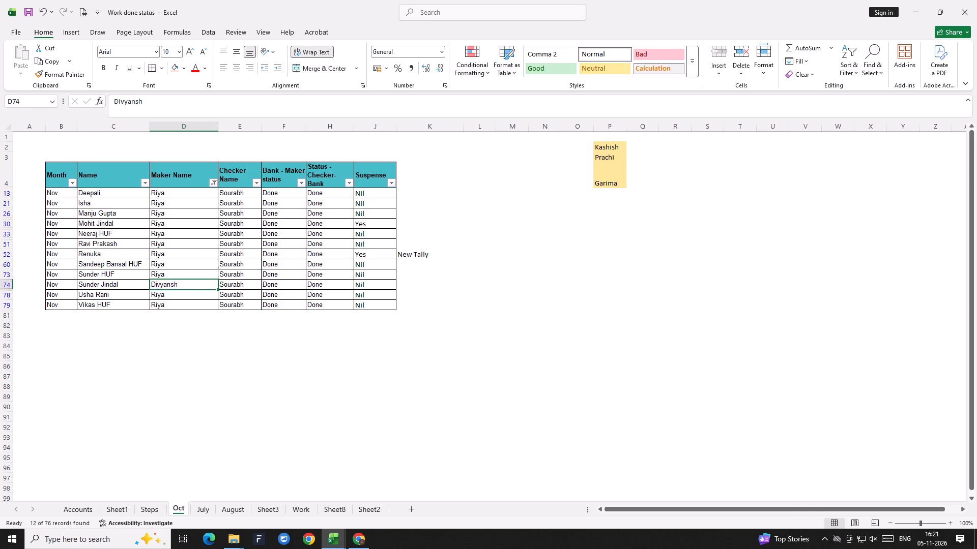
{"action": "key", "text": "ctrl+c"}
{"action": "key", "text": "Down"}
{"action": "key", "text": "ctrl+v"}
{"action": "key", "text": "Escape"}
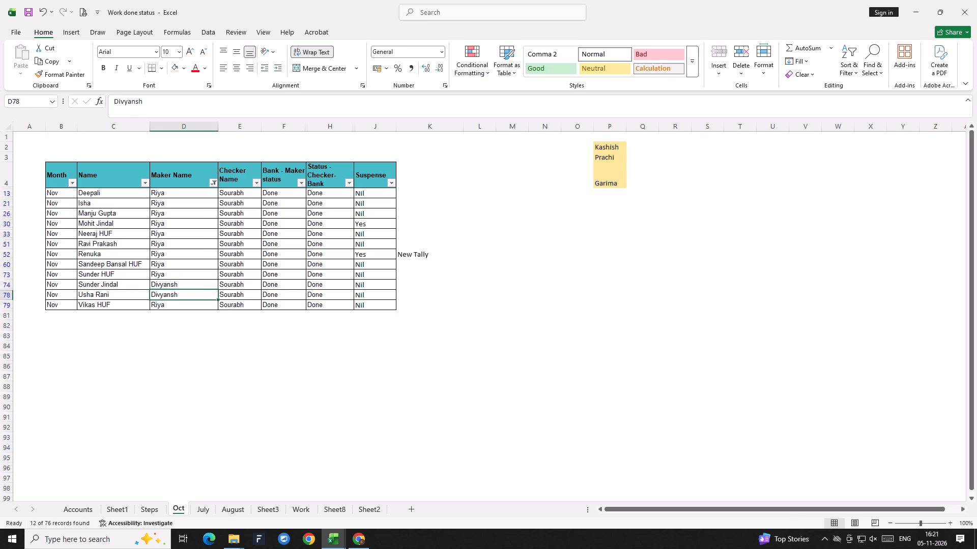
{"action": "key", "text": "ctrl+c"}
{"action": "key", "text": "Down"}
{"action": "key", "text": "ctrl+v"}
{"action": "key", "text": "Escape"}
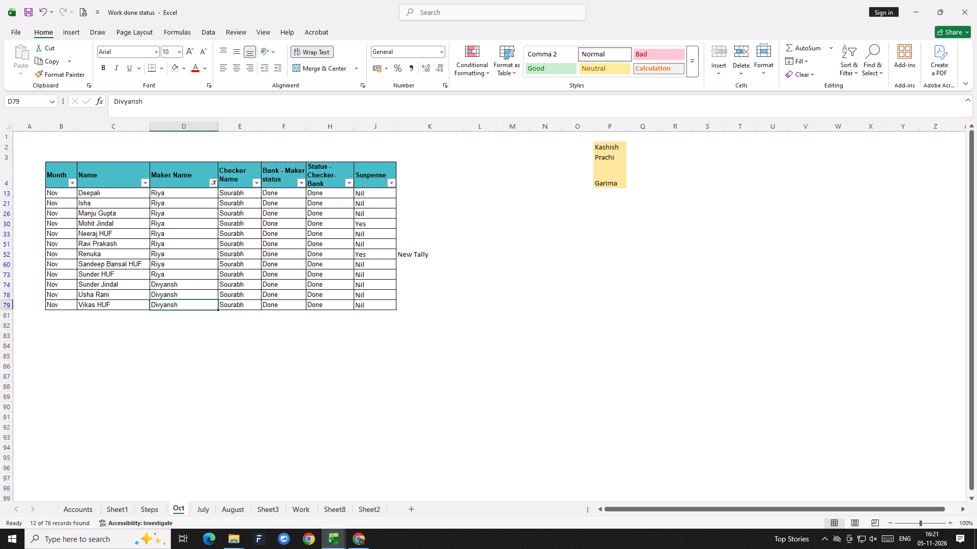
Switch the Maker Name filter from Riya to show only Vicky's clients.
{"action": "left_click", "coordinate": [215, 178]}
{"action": "left_click", "coordinate": [215, 178]}
{"action": "key", "text": "Down"}
{"action": "key", "text": "Down"}
{"action": "key", "text": "Down"}
{"action": "key", "text": "Down"}
{"action": "key", "text": "Down"}
{"action": "key", "text": "Down"}
{"action": "key", "text": "Down"}
{"action": "key", "text": "Down"}
{"action": "key", "text": "Down"}
{"action": "key", "text": "Down"}
{"action": "key", "text": "Down"}
{"action": "key", "text": "Down"}
{"action": "key", "text": "Down"}
{"action": "key", "text": "Down"}
{"action": "key", "text": "Down"}
{"action": "key", "text": "Down"}
{"action": "key", "text": "Down"}
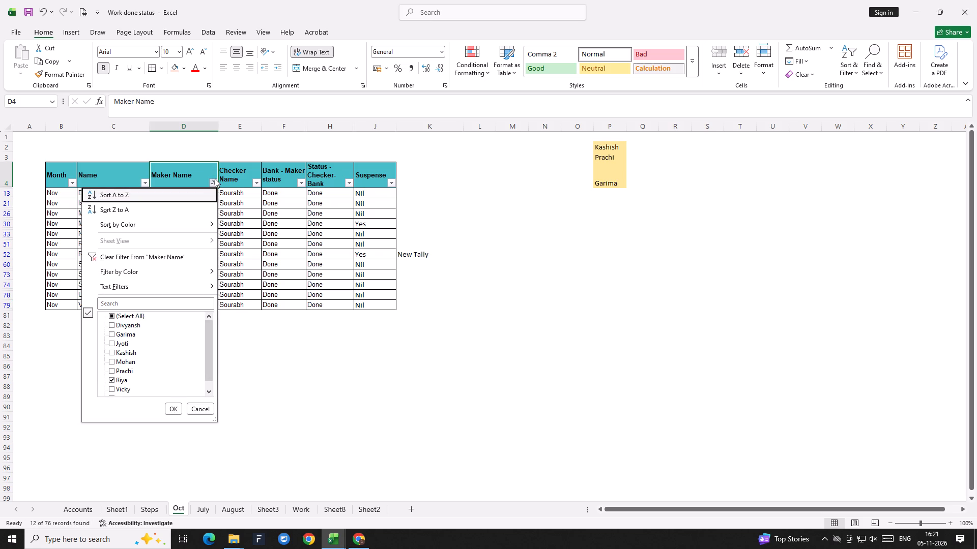
{"action": "key", "text": "Up"}
{"action": "key", "text": "space"}
{"action": "key", "text": "Down"}
{"action": "key", "text": "space"}
{"action": "key", "text": "Return"}
{"action": "key", "text": "Down"}
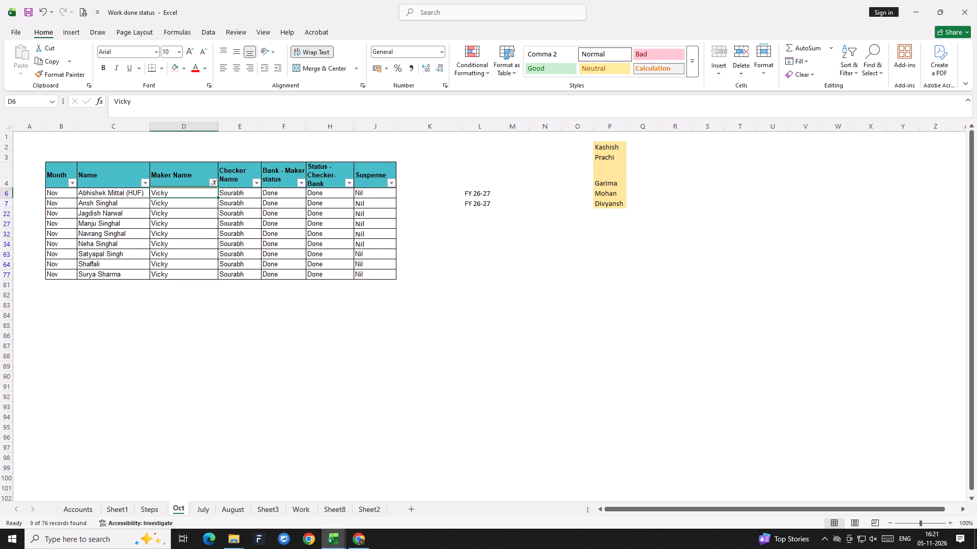
Switch the Maker Name filter from Vicky to show only the clients with a blank maker.
{"action": "left_click", "coordinate": [215, 178]}
{"action": "key", "text": "Down"}
{"action": "key", "text": "Down"}
{"action": "key", "text": "Down"}
{"action": "key", "text": "Down"}
{"action": "key", "text": "Down"}
{"action": "key", "text": "Down"}
{"action": "key", "text": "Down"}
{"action": "key", "text": "Down"}
{"action": "key", "text": "Down"}
{"action": "key", "text": "Down"}
{"action": "key", "text": "Down"}
{"action": "key", "text": "Down"}
{"action": "key", "text": "Down"}
{"action": "key", "text": "Down"}
{"action": "key", "text": "Down"}
{"action": "key", "text": "Down"}
{"action": "key", "text": "Down"}
{"action": "key", "text": "Down"}
{"action": "key", "text": "Down"}
{"action": "key", "text": "Down"}
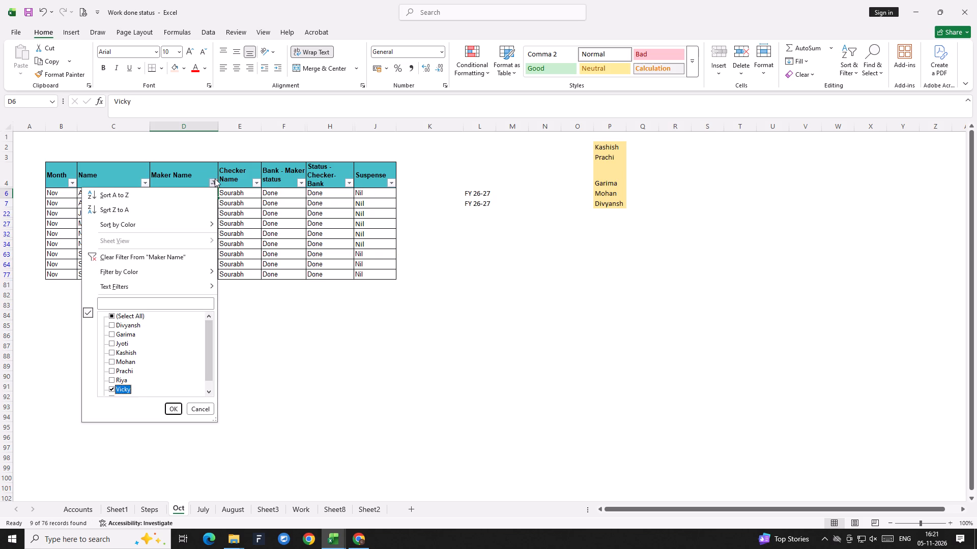
{"action": "key", "text": "Up"}
{"action": "key", "text": "Up"}
{"action": "key", "text": "Up"}
{"action": "key", "text": "Up"}
{"action": "key", "text": "space"}
{"action": "key", "text": "Down"}
{"action": "key", "text": "space"}
{"action": "key", "text": "Return"}
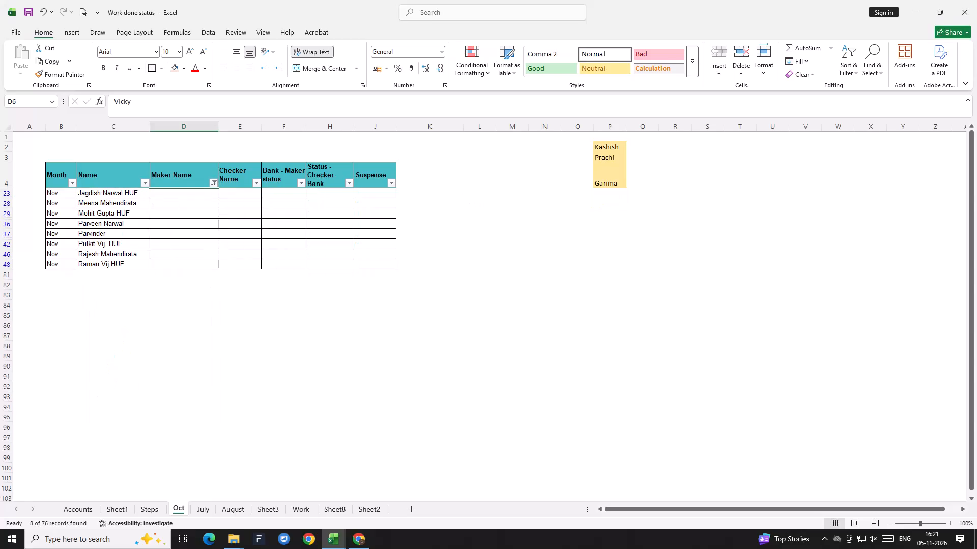
{"action": "key", "text": "Down"}
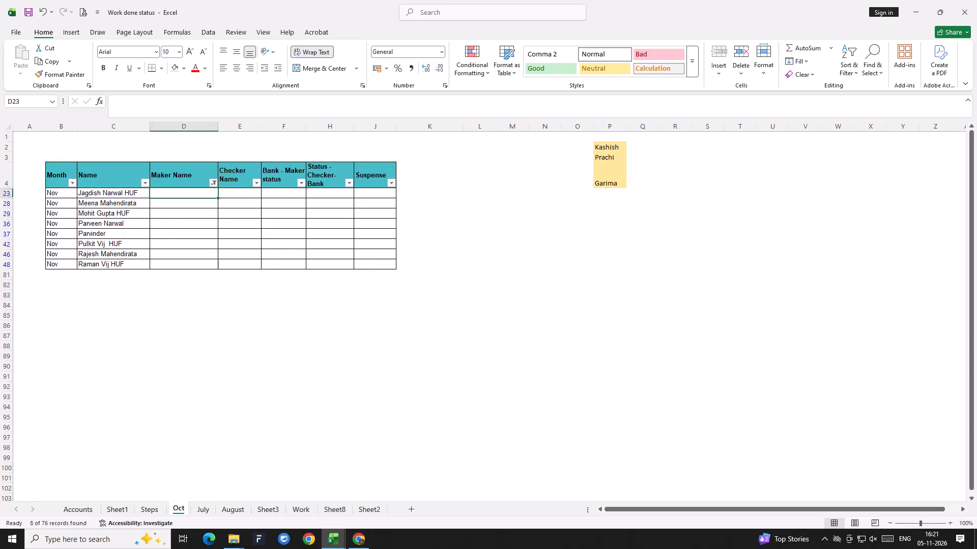
Set the Maker Name of all eight unassigned clients, rows 23 to 48, to Divyansh.
{"action": "key", "text": "Return"}
{"action": "key", "text": "Up"}
{"action": "key", "text": "ctrl+c"}
{"action": "key", "text": "Down"}
{"action": "key", "text": "shift+Down"}
{"action": "key", "text": "shift+Down"}
{"action": "key", "text": "shift+Down"}
{"action": "key", "text": "shift+Down"}
{"action": "key", "text": "shift+Down"}
{"action": "key", "text": "shift+Down"}
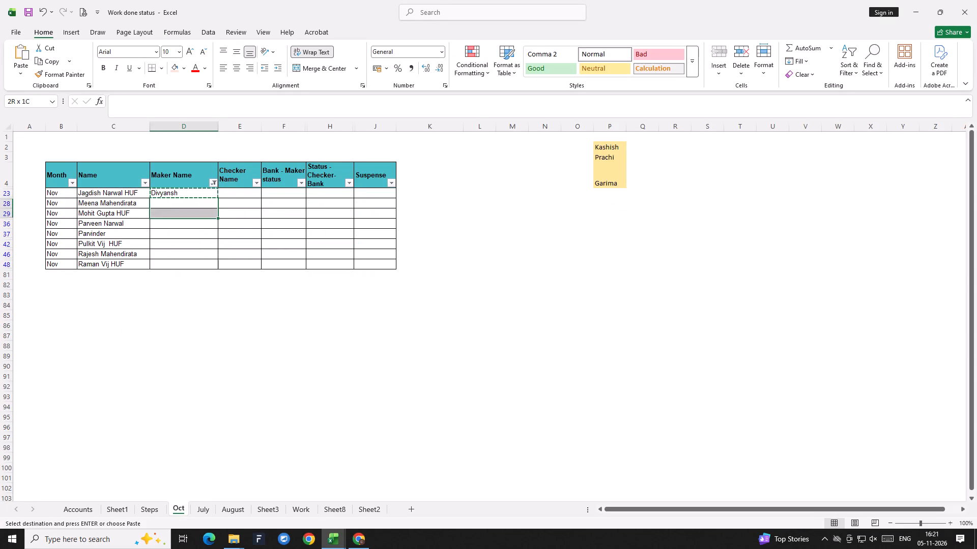
{"action": "key", "text": "ctrl+v"}
{"action": "key", "text": "Escape"}
Clear the Maker Name filter so that every client row is shown.
{"action": "left_click", "coordinate": [215, 178]}
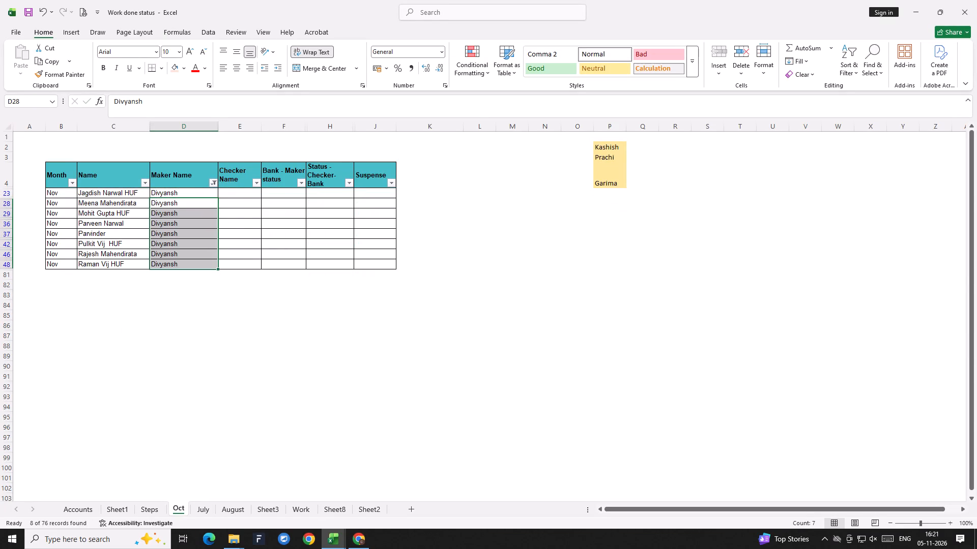
{"action": "key", "text": "Left"}
{"action": "key", "text": "Down"}
{"action": "key", "text": "Down"}
{"action": "key", "text": "Down"}
{"action": "key", "text": "Down"}
{"action": "key", "text": "Down"}
{"action": "key", "text": "Return"}
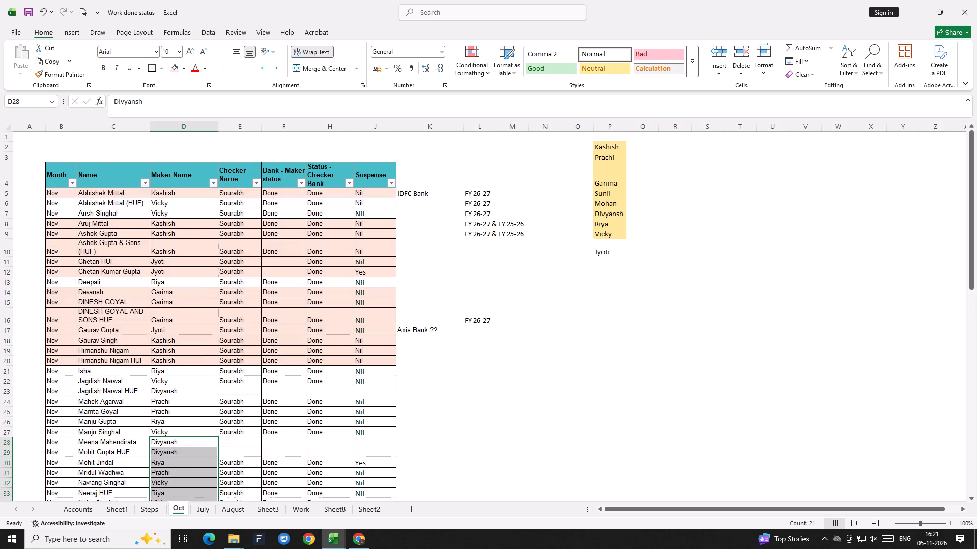
Remove the fill colour from all client rows of the table, B5 to J80.
{"action": "left_click", "coordinate": [136, 194]}
{"action": "key", "text": "Up"}
{"action": "key", "text": "Left"}
{"action": "key", "text": "Down"}
{"action": "key", "text": "shift+space"}
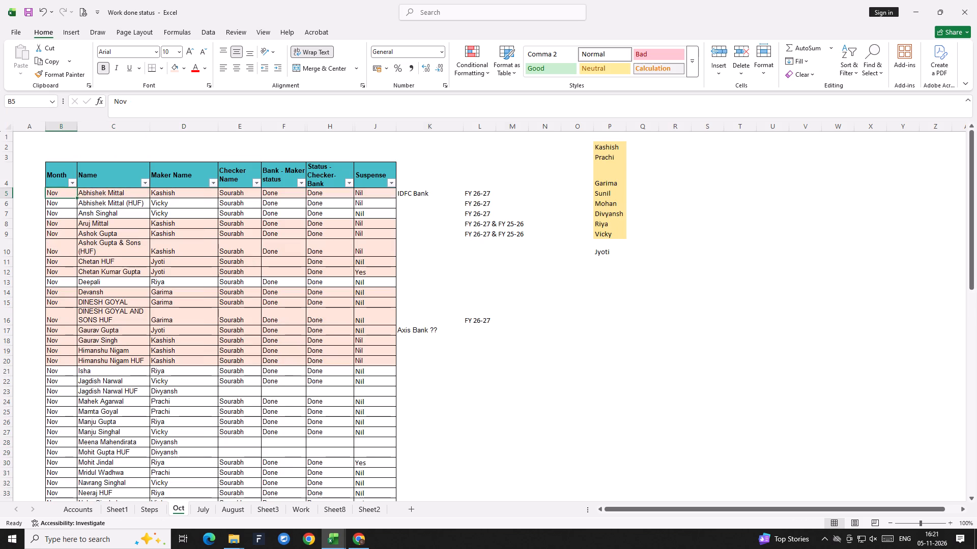
{"action": "key", "text": "Down"}
{"action": "key", "text": "Up"}
{"action": "key", "text": "shift+Right"}
{"action": "key", "text": "shift+Right"}
{"action": "key", "text": "shift+Right"}
{"action": "key", "text": "shift+Right"}
{"action": "key", "text": "shift+Right"}
{"action": "key", "text": "shift+Right"}
{"action": "key", "text": "shift+Down"}
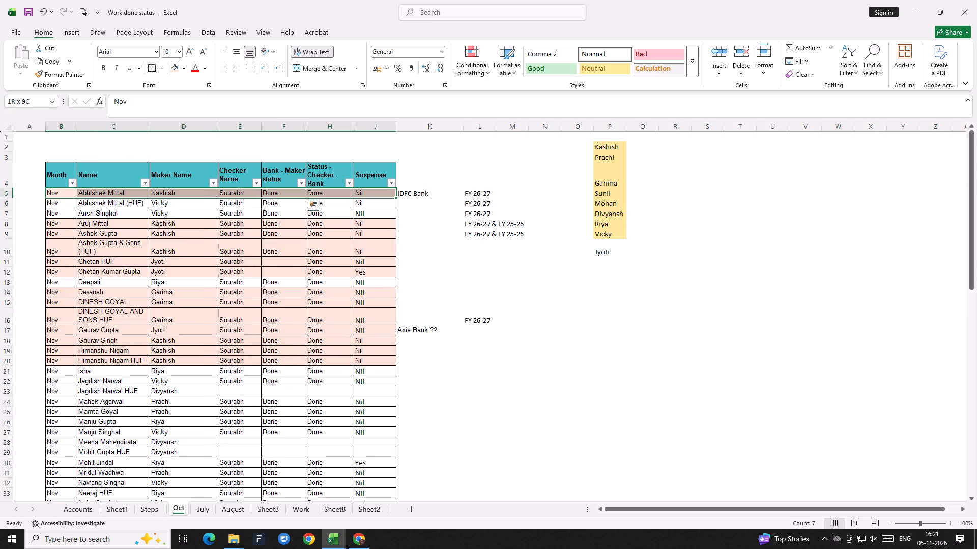
{"action": "key", "text": "shift+Down"}
{"action": "key", "text": "ctrl+shift+Down"}
{"action": "key", "text": "alt+h"}
{"action": "key", "text": "alt+h"}
{"action": "key", "text": "n"}
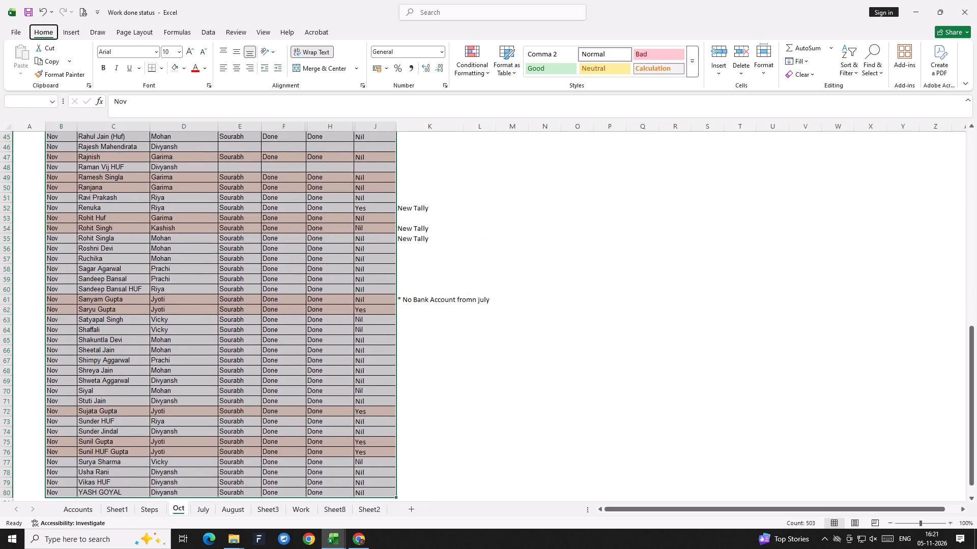
{"action": "key", "text": "Up"}
{"action": "key", "text": "Up"}
{"action": "key", "text": "Down"}
{"action": "left_click", "coordinate": [214, 180]}
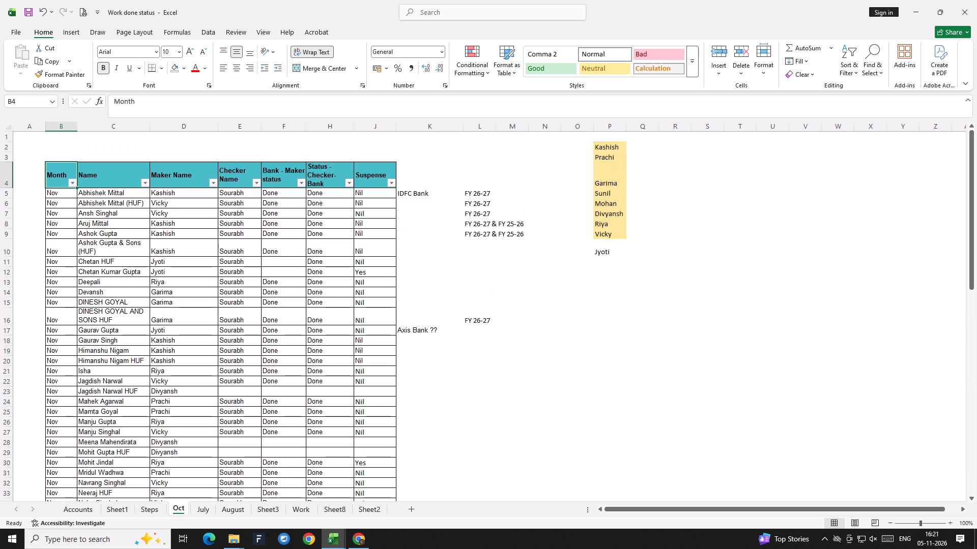
Set the Checker Name to Parmod for every client, copying it from row 5 down to the table's last row.
{"action": "left_click", "coordinate": [251, 188]}
{"action": "left_click", "coordinate": [251, 188]}
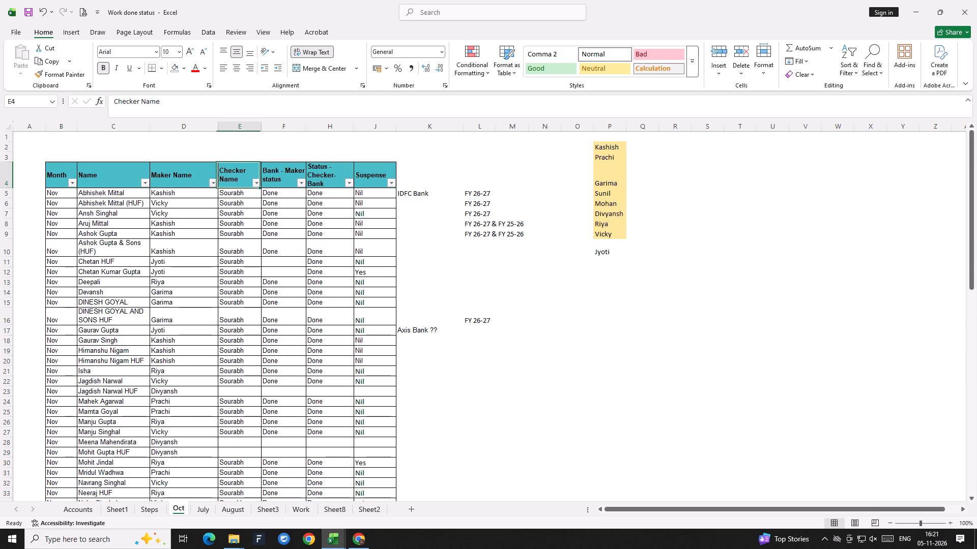
{"action": "key", "text": "Down"}
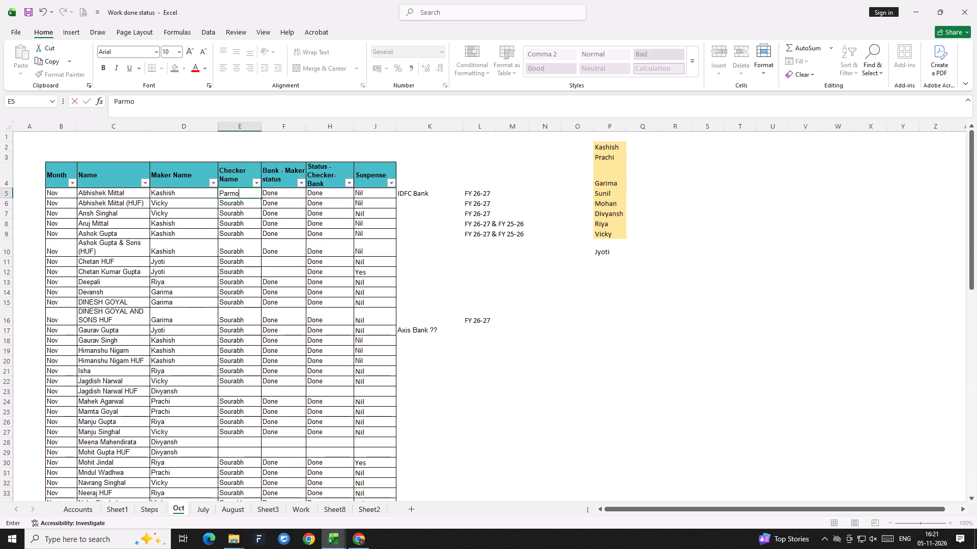
{"action": "key", "text": "Return"}
{"action": "key", "text": "Up"}
{"action": "key", "text": "ctrl+c"}
{"action": "key", "text": "Down"}
{"action": "key", "text": "ctrl+shift+Down"}
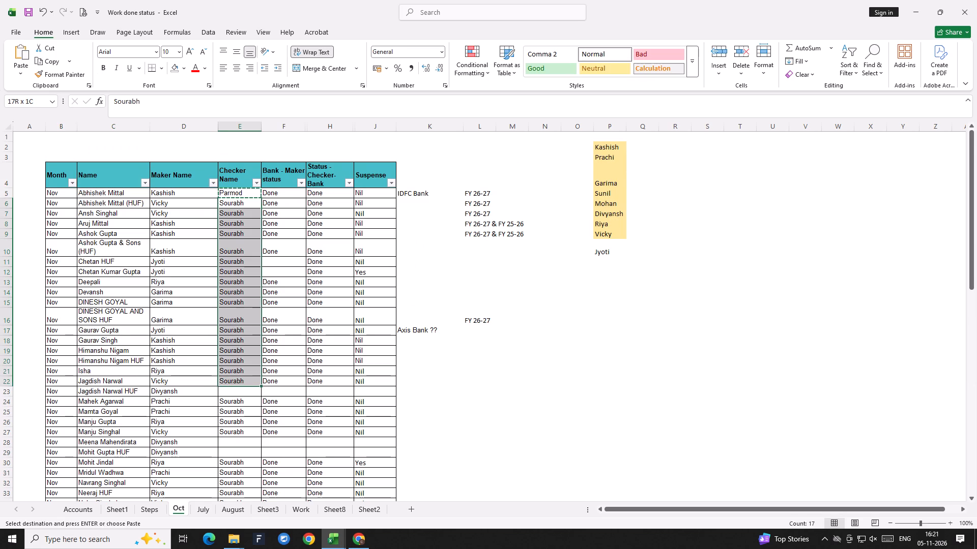
{"action": "key", "text": "ctrl+shift+Down"}
{"action": "key", "text": "ctrl+shift+Down"}
{"action": "key", "text": "ctrl+shift+Down"}
{"action": "key", "text": "ctrl+shift+Down"}
{"action": "key", "text": "ctrl+shift+Down"}
{"action": "key", "text": "ctrl+shift+Down"}
{"action": "key", "text": "ctrl+shift+Down"}
{"action": "key", "text": "ctrl+shift+Down"}
{"action": "key", "text": "ctrl+shift+Down"}
{"action": "key", "text": "ctrl+shift+Down"}
{"action": "key", "text": "ctrl+shift+Down"}
{"action": "key", "text": "ctrl+shift+Down"}
{"action": "key", "text": "ctrl+shift+Down"}
{"action": "key", "text": "ctrl+shift+Down"}
{"action": "key", "text": "ctrl+shift+Down"}
{"action": "key", "text": "ctrl+shift+Down"}
{"action": "key", "text": "ctrl+shift+Down"}
{"action": "key", "text": "ctrl+shift+Down"}
{"action": "key", "text": "ctrl+shift+Down"}
{"action": "key", "text": "ctrl+shift+Down"}
{"action": "key", "text": "ctrl+shift+Down"}
{"action": "key", "text": "ctrl+shift+Up"}
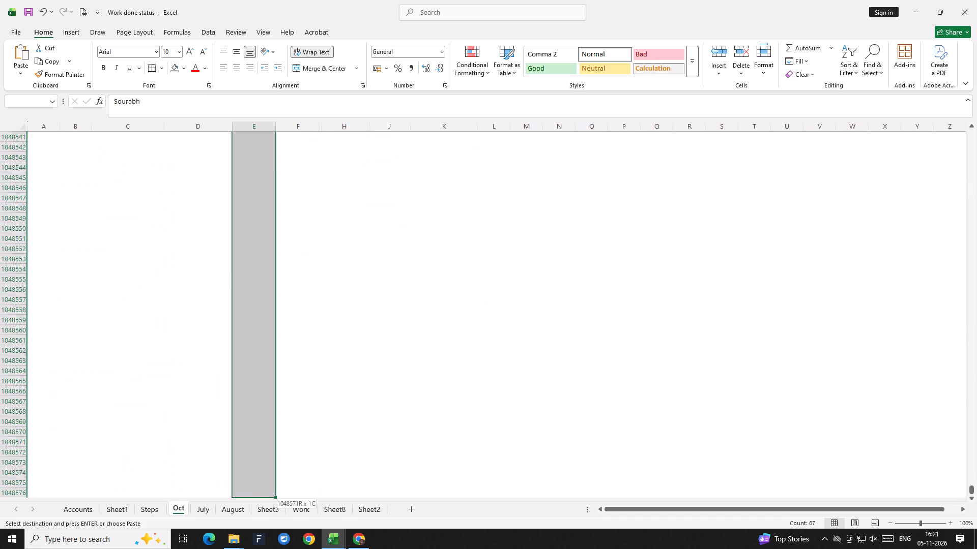
{"action": "key", "text": "alt+semicolon"}
{"action": "key", "text": "ctrl+v"}
{"action": "key", "text": "Escape"}
{"action": "key", "text": "Up"}
{"action": "key", "text": "Left"}
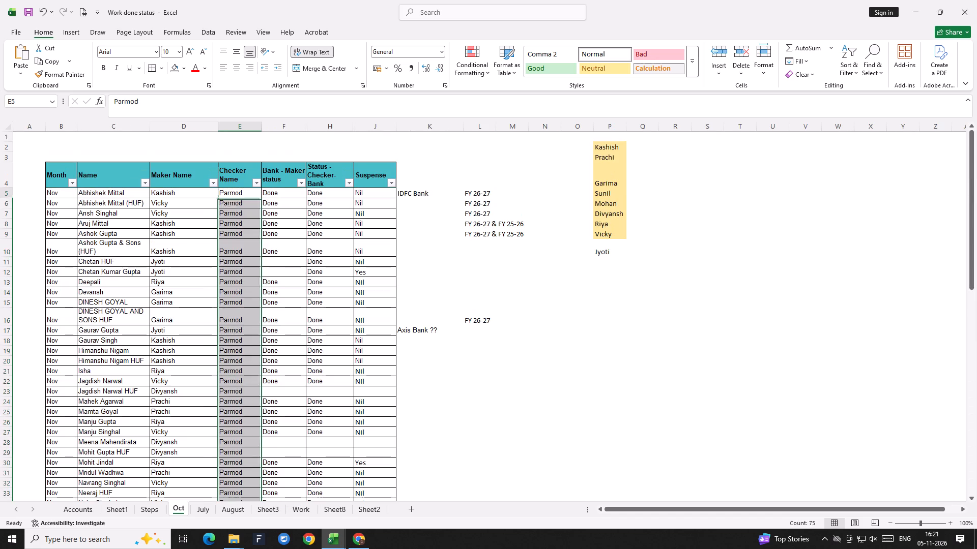
Filter the Maker Name column to show only Garima's clients.
{"action": "left_click", "coordinate": [213, 180]}
{"action": "key", "text": "Down"}
{"action": "key", "text": "Down"}
{"action": "key", "text": "Down"}
{"action": "key", "text": "Down"}
{"action": "key", "text": "Down"}
{"action": "key", "text": "Down"}
{"action": "key", "text": "Down"}
{"action": "key", "text": "Down"}
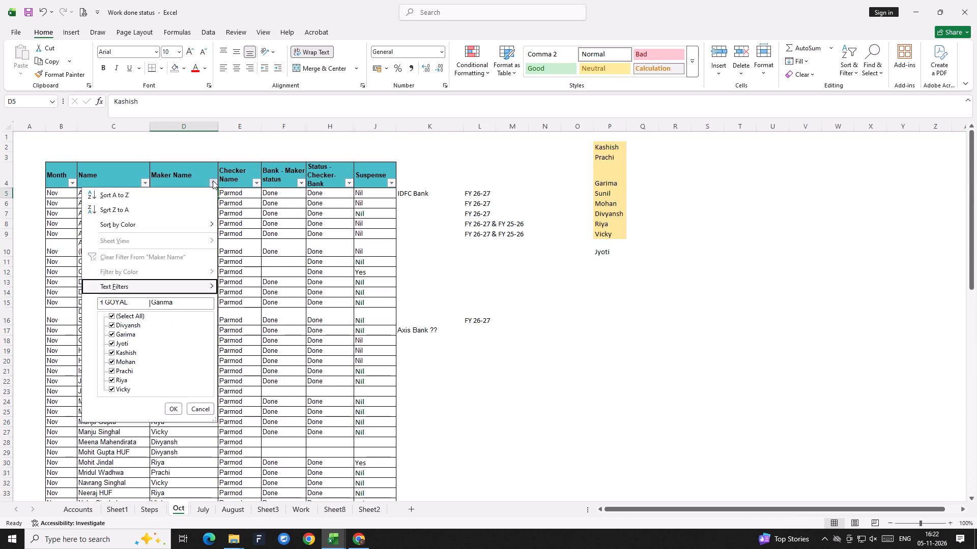
{"action": "key", "text": "Down"}
{"action": "key", "text": "Down"}
{"action": "key", "text": "space"}
{"action": "key", "text": "space"}
{"action": "key", "text": "Up"}
{"action": "key", "text": "space"}
{"action": "key", "text": "Down"}
{"action": "key", "text": "Down"}
{"action": "key", "text": "space"}
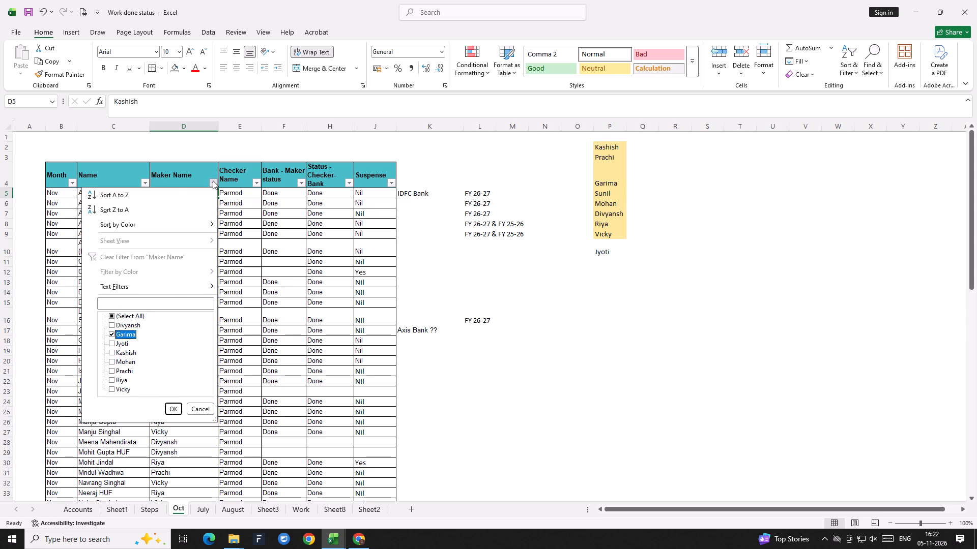
{"action": "key", "text": "Return"}
Select all of Garima's filtered client names to count them.
{"action": "key", "text": "Down"}
{"action": "key", "text": "Left"}
{"action": "key", "text": "ctrl+shift+Down"}
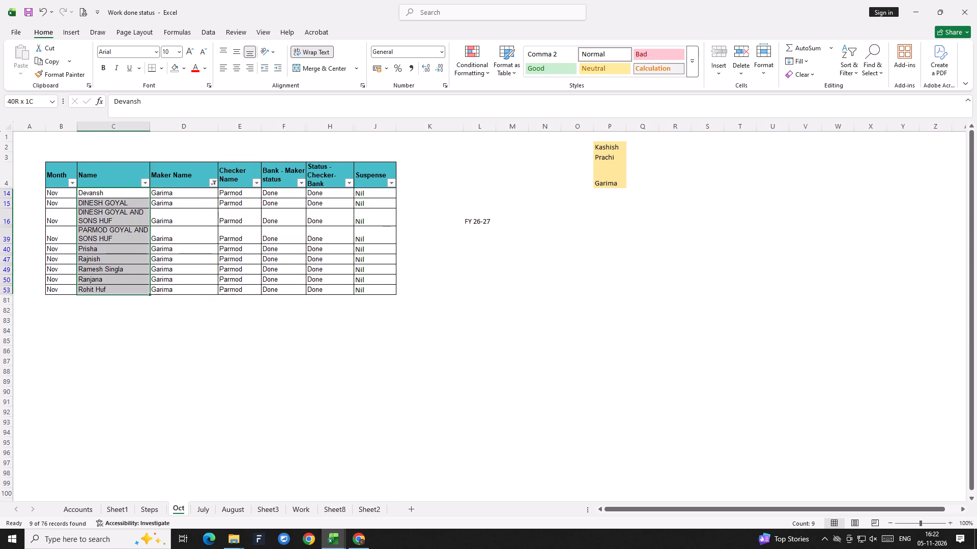
Filter the Maker Name column to only Jyoti and select her client names to count them.
{"action": "left_click", "coordinate": [213, 180]}
{"action": "key", "text": "Down"}
{"action": "key", "text": "Down"}
{"action": "key", "text": "Down"}
{"action": "key", "text": "Down"}
{"action": "key", "text": "Down"}
{"action": "key", "text": "Down"}
{"action": "key", "text": "Down"}
{"action": "key", "text": "Down"}
{"action": "key", "text": "Down"}
{"action": "key", "text": "Down"}
{"action": "key", "text": "Down"}
{"action": "key", "text": "space"}
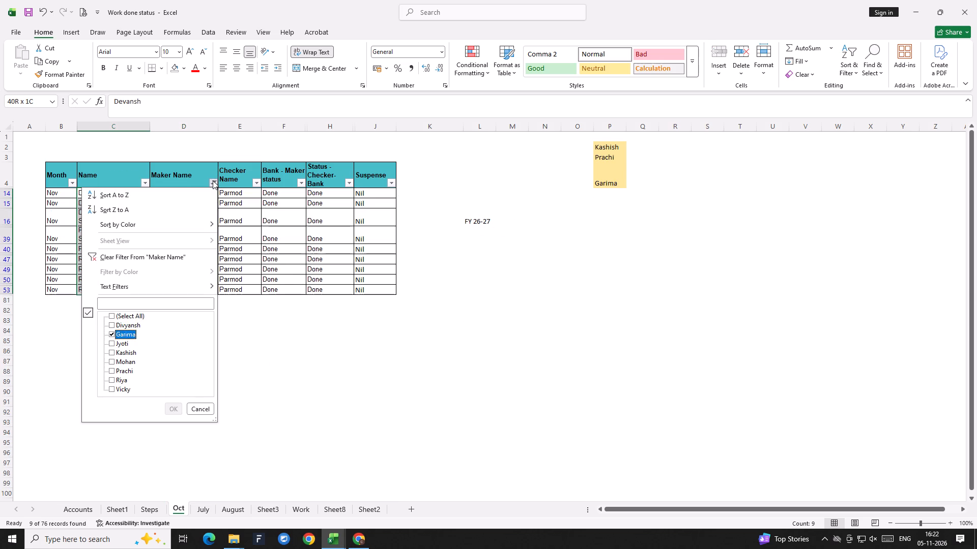
{"action": "key", "text": "Down"}
{"action": "key", "text": "space"}
{"action": "key", "text": "Return"}
{"action": "key", "text": "Up"}
{"action": "key", "text": "Up"}
{"action": "key", "text": "ctrl+shift+Down"}
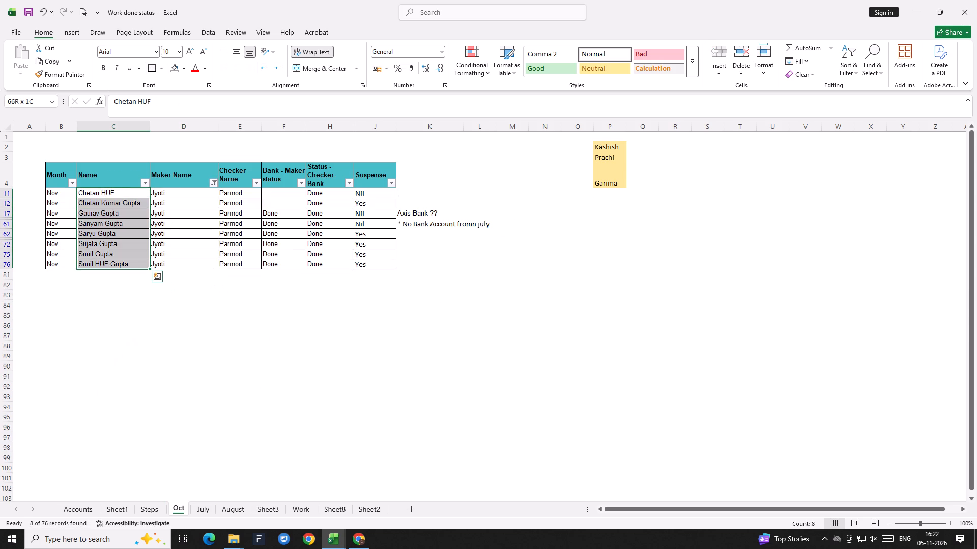
Filter the Maker Name column to only Kashish and select the listed client names to count them.
{"action": "left_click", "coordinate": [213, 180]}
{"action": "key", "text": "Down"}
{"action": "key", "text": "Down"}
{"action": "key", "text": "Down"}
{"action": "key", "text": "Down"}
{"action": "key", "text": "Down"}
{"action": "key", "text": "Down"}
{"action": "key", "text": "Down"}
{"action": "key", "text": "Down"}
{"action": "key", "text": "Down"}
{"action": "key", "text": "Down"}
{"action": "key", "text": "Down"}
{"action": "key", "text": "Down"}
{"action": "key", "text": "space"}
{"action": "key", "text": "Down"}
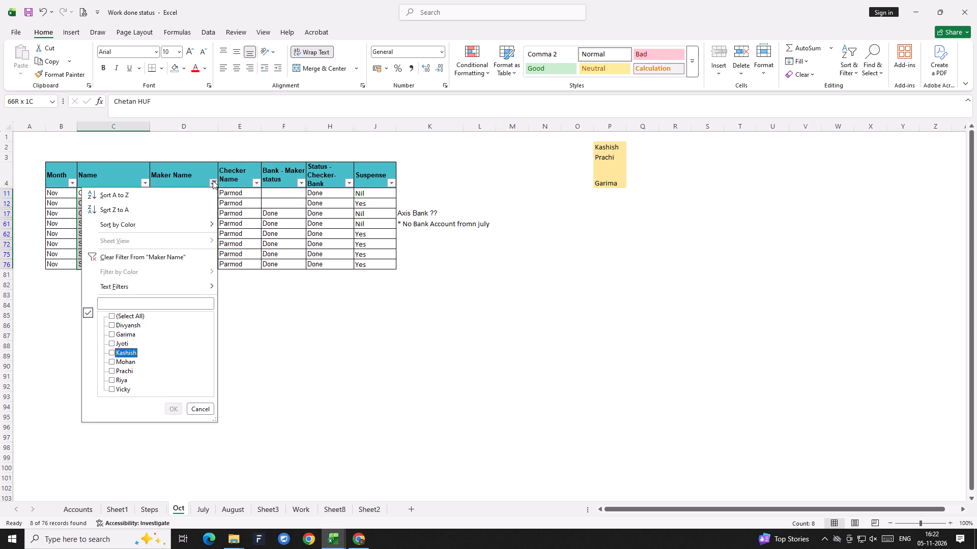
{"action": "key", "text": "space"}
{"action": "key", "text": "Return"}
{"action": "key", "text": "Left"}
{"action": "key", "text": "Up"}
{"action": "key", "text": "Down"}
{"action": "key", "text": "Down"}
{"action": "key", "text": "Down"}
{"action": "key", "text": "Down"}
{"action": "key", "text": "Right"}
{"action": "key", "text": "Down"}
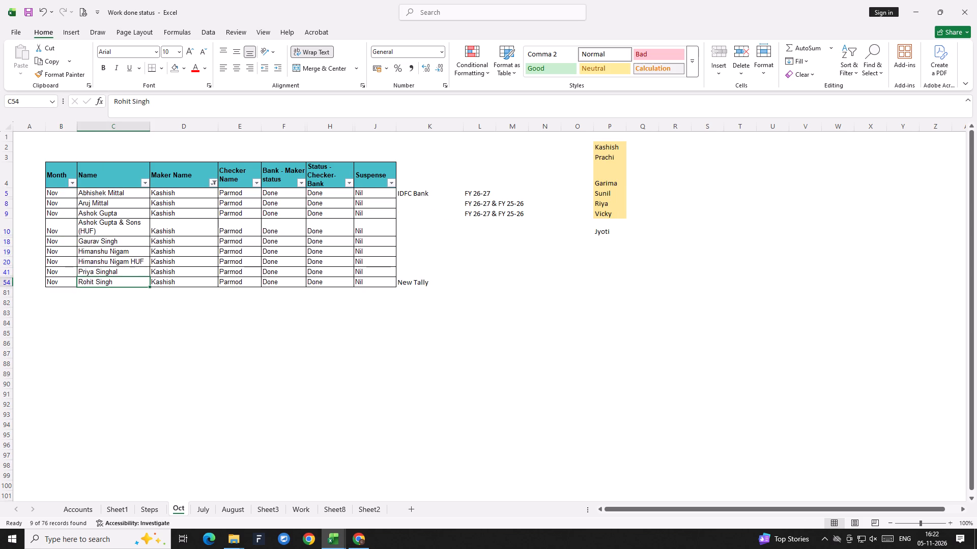
{"action": "key", "text": "ctrl+shift+Up"}
{"action": "key", "text": "shift+Down"}
Filter the Maker Name column to only Mohan and select all his client names to count them.
{"action": "left_click", "coordinate": [213, 180]}
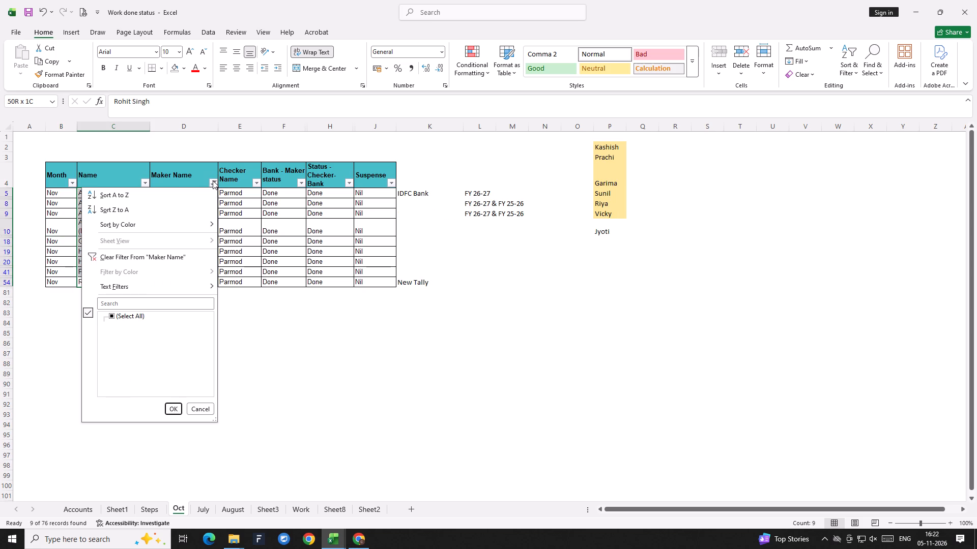
{"action": "key", "text": "Down"}
{"action": "key", "text": "Down"}
{"action": "key", "text": "Down"}
{"action": "key", "text": "Down"}
{"action": "key", "text": "Down"}
{"action": "key", "text": "Down"}
{"action": "key", "text": "Down"}
{"action": "key", "text": "Down"}
{"action": "key", "text": "Down"}
{"action": "key", "text": "Down"}
{"action": "key", "text": "Down"}
{"action": "key", "text": "Down"}
{"action": "key", "text": "Down"}
{"action": "key", "text": "Down"}
{"action": "key", "text": "Up"}
{"action": "key", "text": "space"}
{"action": "key", "text": "Down"}
{"action": "key", "text": "space"}
{"action": "key", "text": "Return"}
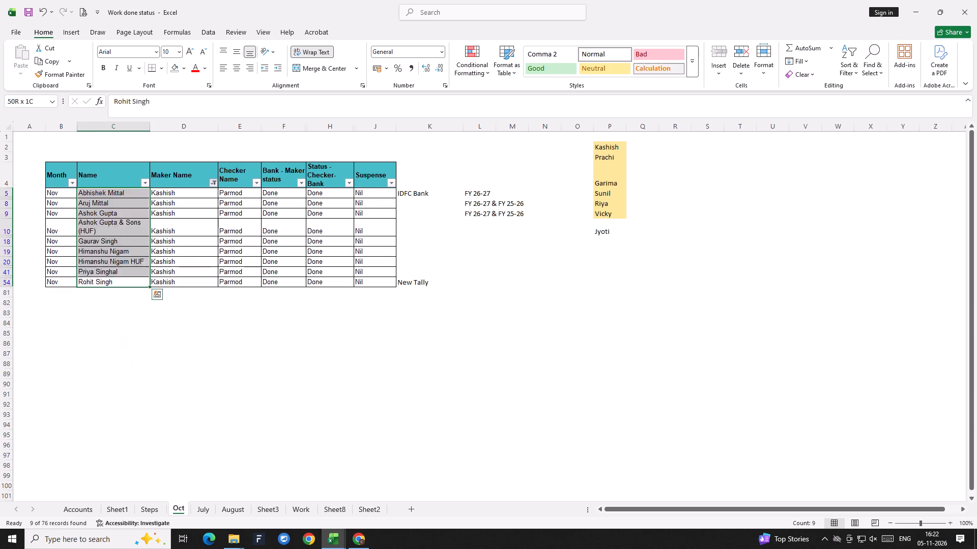
{"action": "key", "text": "ctrl+shift+Down"}
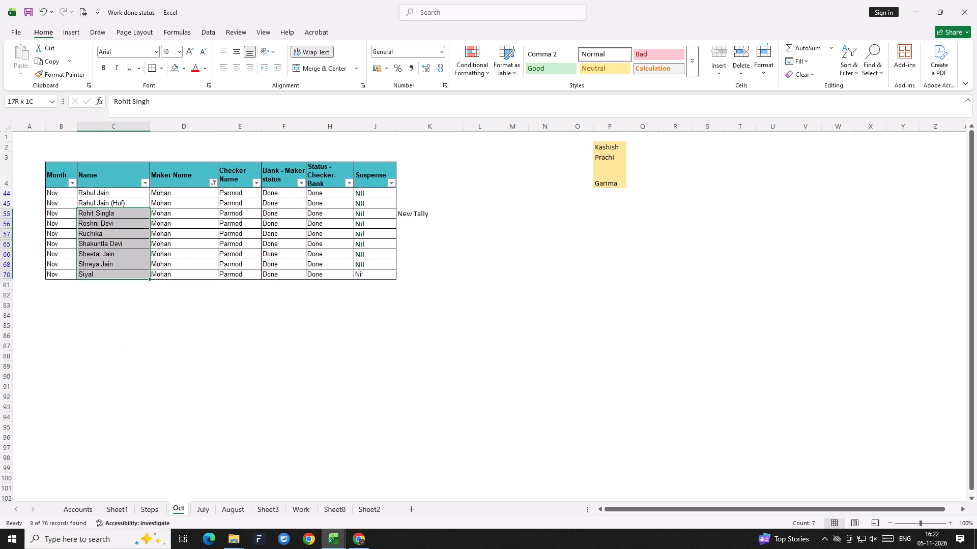
{"action": "left_click", "coordinate": [121, 192]}
{"action": "key", "text": "ctrl+shift+Down"}
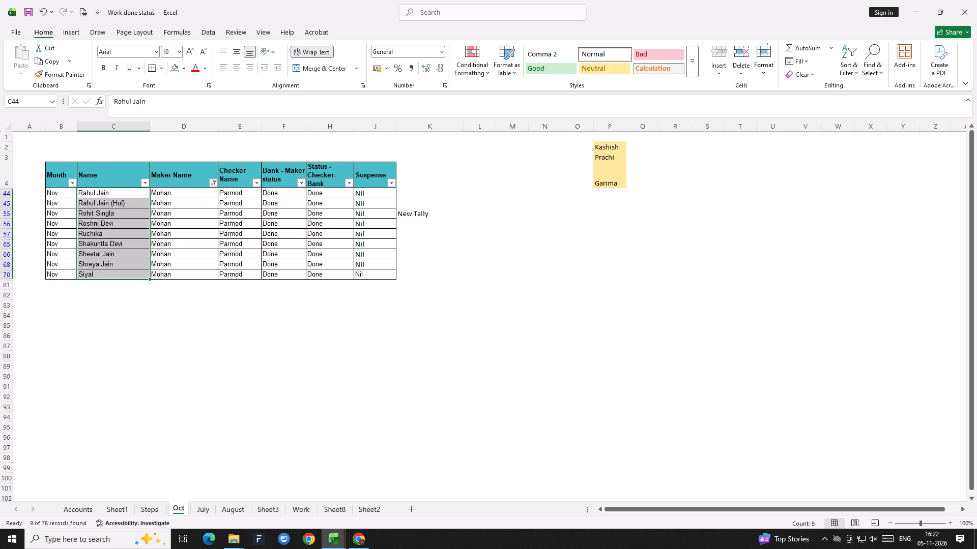
Filter the Maker Name column to only Prachi and select her client names to count them.
{"action": "left_click", "coordinate": [210, 181]}
{"action": "key", "text": "Down"}
{"action": "key", "text": "Down"}
{"action": "key", "text": "Down"}
{"action": "key", "text": "Down"}
{"action": "key", "text": "Down"}
{"action": "key", "text": "Down"}
{"action": "key", "text": "Down"}
{"action": "key", "text": "Down"}
{"action": "key", "text": "Down"}
{"action": "key", "text": "Down"}
{"action": "key", "text": "Down"}
{"action": "key", "text": "Down"}
{"action": "key", "text": "Down"}
{"action": "key", "text": "Down"}
{"action": "key", "text": "Down"}
{"action": "key", "text": "Down"}
{"action": "key", "text": "Down"}
{"action": "key", "text": "Down"}
{"action": "key", "text": "Down"}
{"action": "key", "text": "Down"}
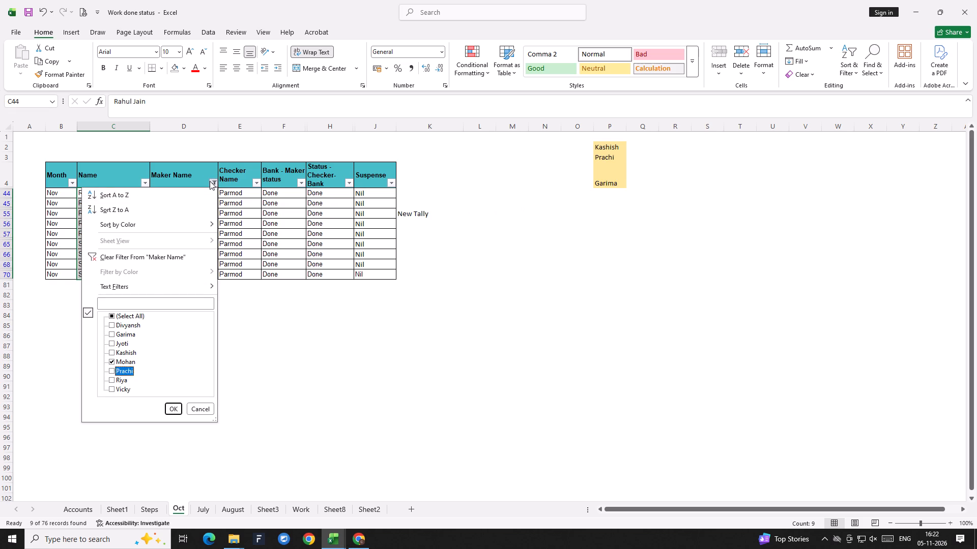
{"action": "key", "text": "Up"}
{"action": "key", "text": "Up"}
{"action": "key", "text": "Up"}
{"action": "key", "text": "Up"}
{"action": "key", "text": "Up"}
{"action": "key", "text": "Up"}
{"action": "key", "text": "Up"}
{"action": "key", "text": "space"}
{"action": "key", "text": "Down"}
{"action": "key", "text": "space"}
{"action": "key", "text": "Return"}
{"action": "key", "text": "Down"}
{"action": "key", "text": "Up"}
{"action": "key", "text": "Down"}
{"action": "key", "text": "Down"}
{"action": "key", "text": "Down"}
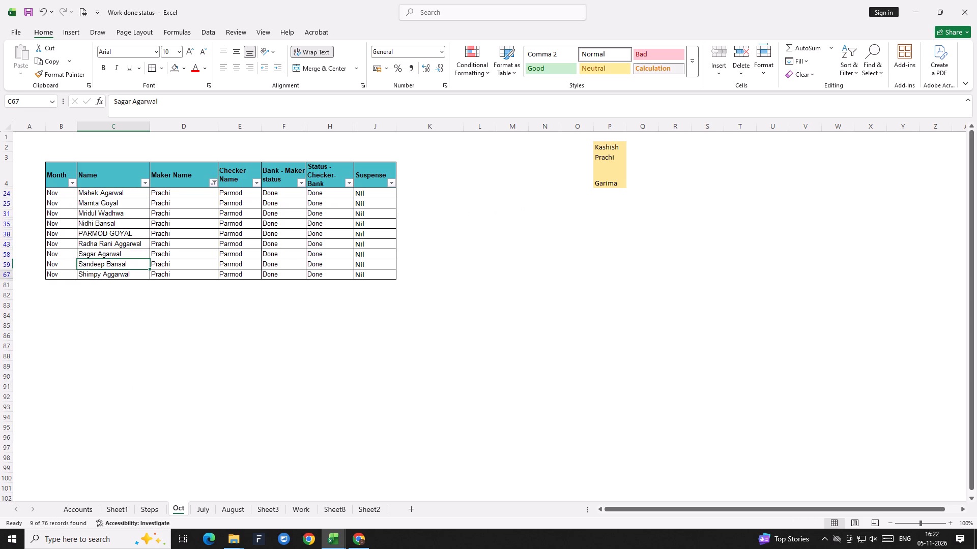
{"action": "key", "text": "ctrl+shift+Up"}
{"action": "key", "text": "shift+Down"}
Filter the Maker Name column to only Riya and select all her client names to count them.
{"action": "left_click", "coordinate": [210, 181]}
{"action": "key", "text": "Down"}
{"action": "key", "text": "Down"}
{"action": "key", "text": "Down"}
{"action": "key", "text": "Down"}
{"action": "key", "text": "Down"}
{"action": "key", "text": "Down"}
{"action": "key", "text": "Down"}
{"action": "key", "text": "Down"}
{"action": "key", "text": "Down"}
{"action": "key", "text": "Down"}
{"action": "key", "text": "Down"}
{"action": "key", "text": "Down"}
{"action": "key", "text": "Down"}
{"action": "key", "text": "Down"}
{"action": "key", "text": "Down"}
{"action": "key", "text": "Down"}
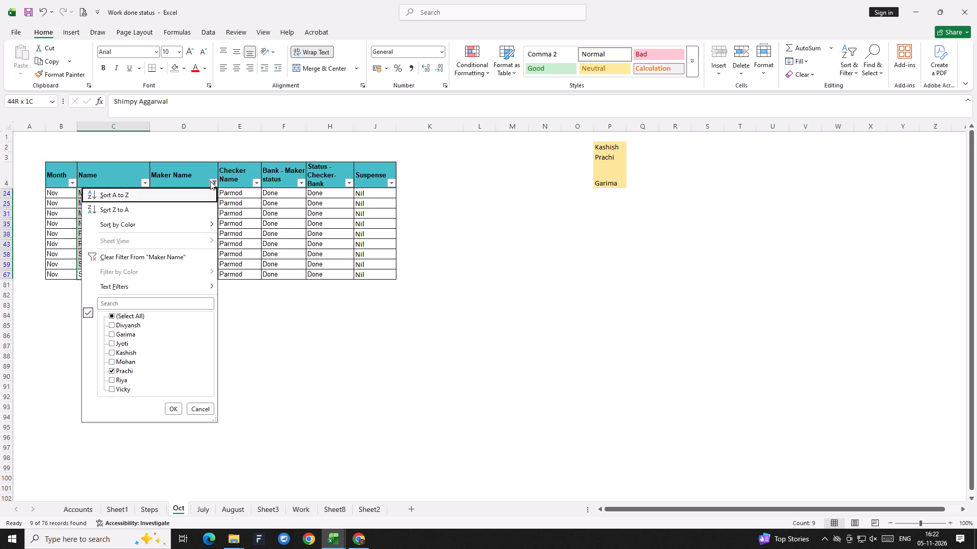
{"action": "key", "text": "Up"}
{"action": "key", "text": "space"}
{"action": "key", "text": "Down"}
{"action": "key", "text": "space"}
{"action": "key", "text": "Return"}
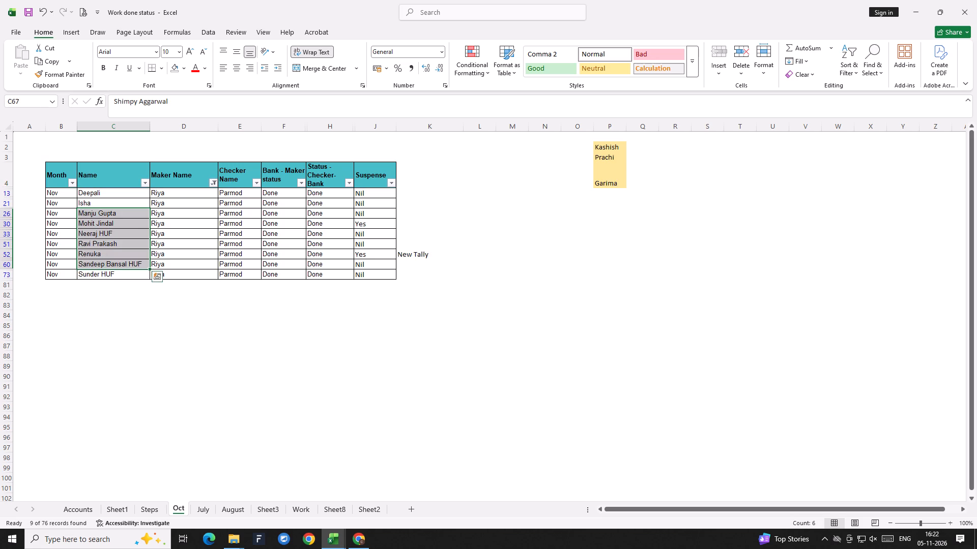
{"action": "key", "text": "Up"}
{"action": "key", "text": "Up"}
{"action": "key", "text": "Up"}
{"action": "key", "text": "Up"}
{"action": "key", "text": "Up"}
{"action": "key", "text": "Up"}
{"action": "key", "text": "Up"}
{"action": "key", "text": "Up"}
{"action": "key", "text": "ctrl+shift+Down"}
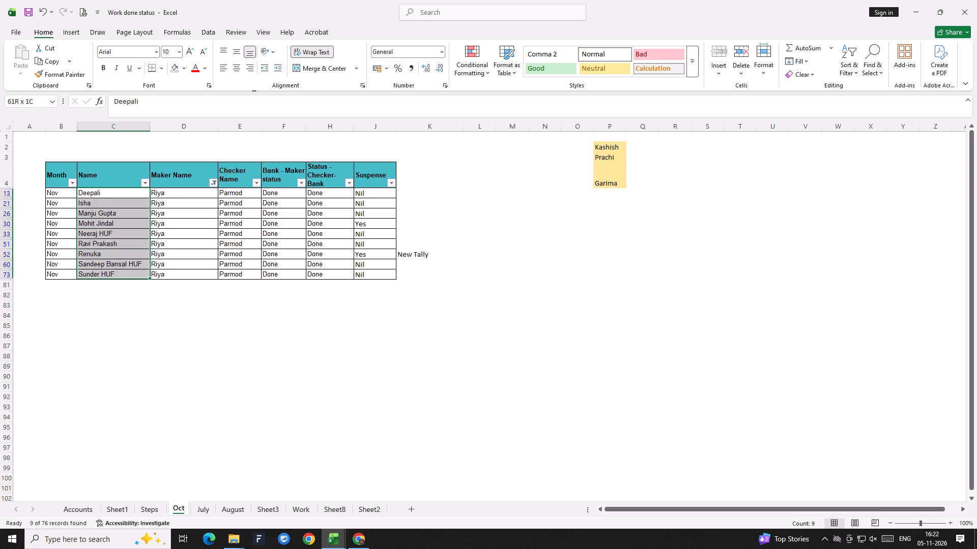
Filter the Maker Name column to only Vicky and select all the listed client names to count them.
{"action": "left_click", "coordinate": [210, 181]}
{"action": "key", "text": "Down"}
{"action": "key", "text": "Down"}
{"action": "key", "text": "Down"}
{"action": "key", "text": "Down"}
{"action": "key", "text": "Down"}
{"action": "key", "text": "Down"}
{"action": "key", "text": "Down"}
{"action": "key", "text": "Down"}
{"action": "key", "text": "Down"}
{"action": "key", "text": "Down"}
{"action": "key", "text": "Down"}
{"action": "key", "text": "Down"}
{"action": "key", "text": "Down"}
{"action": "key", "text": "Down"}
{"action": "key", "text": "Down"}
{"action": "key", "text": "Down"}
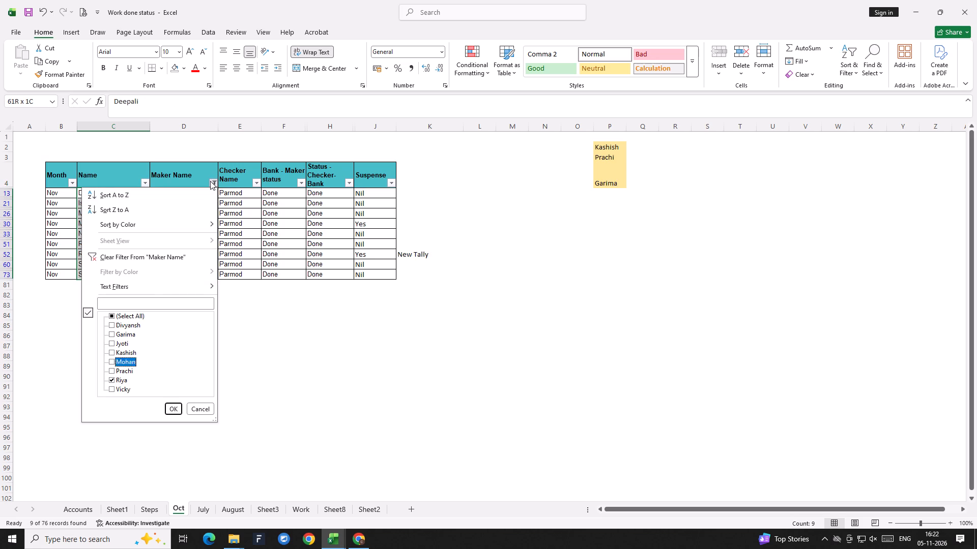
{"action": "key", "text": "space"}
{"action": "key", "text": "Down"}
{"action": "key", "text": "space"}
{"action": "key", "text": "Return"}
{"action": "key", "text": "Up"}
{"action": "key", "text": "Up"}
{"action": "key", "text": "ctrl+shift+Down"}
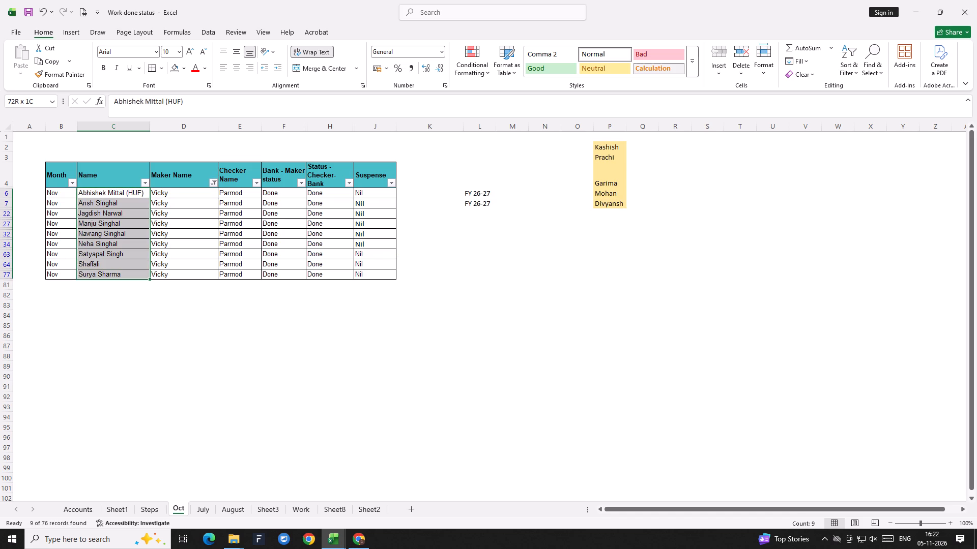
Clear the current filter, filter the Maker Name column to only Divyansh, and select his client names to count them.
{"action": "key", "text": "alt+a"}
{"action": "key", "text": "alt+c"}
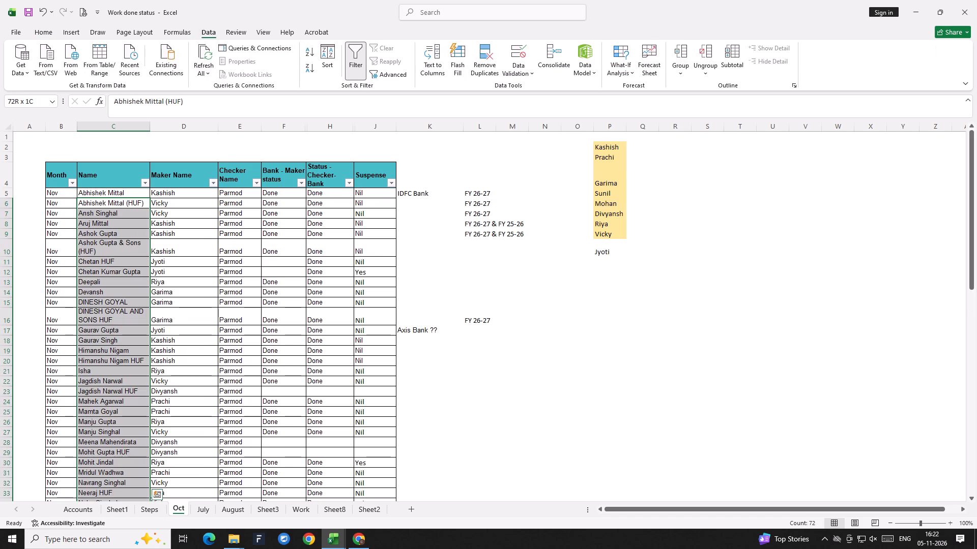
{"action": "left_click", "coordinate": [213, 205]}
{"action": "scroll", "coordinate": [200, 248], "scroll_direction": "down", "scroll_amount": 6}
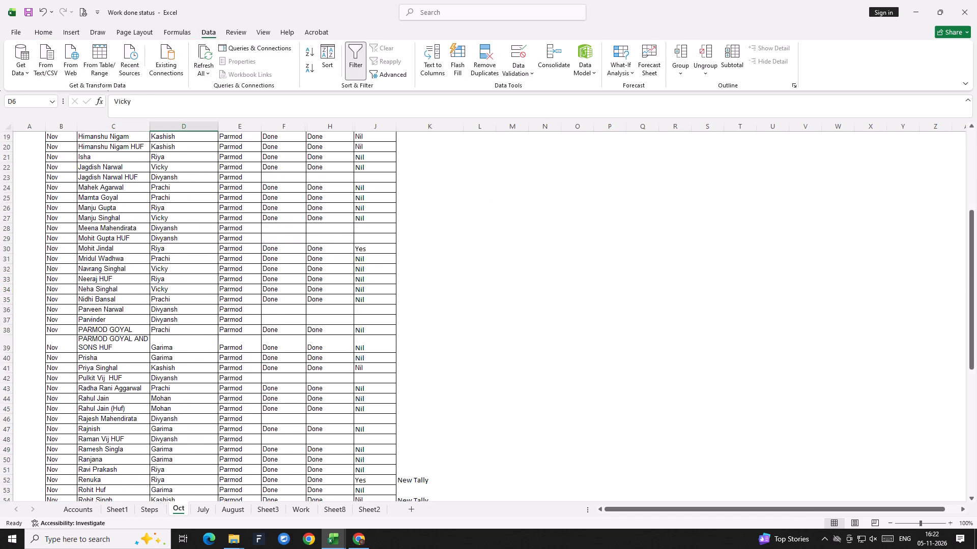
{"action": "scroll", "coordinate": [211, 254], "scroll_direction": "up", "scroll_amount": 5}
{"action": "left_click", "coordinate": [209, 151]}
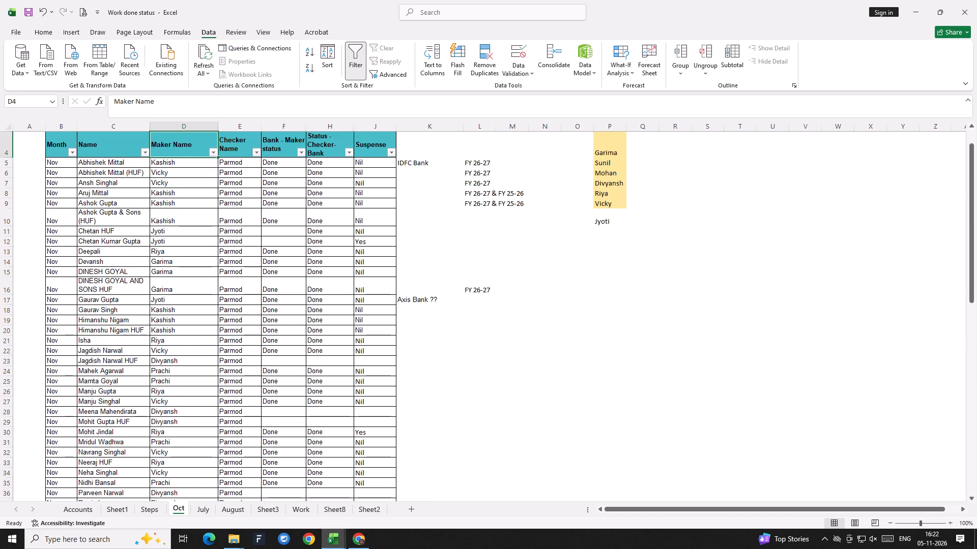
{"action": "left_click", "coordinate": [212, 154]}
{"action": "left_click", "coordinate": [169, 270]}
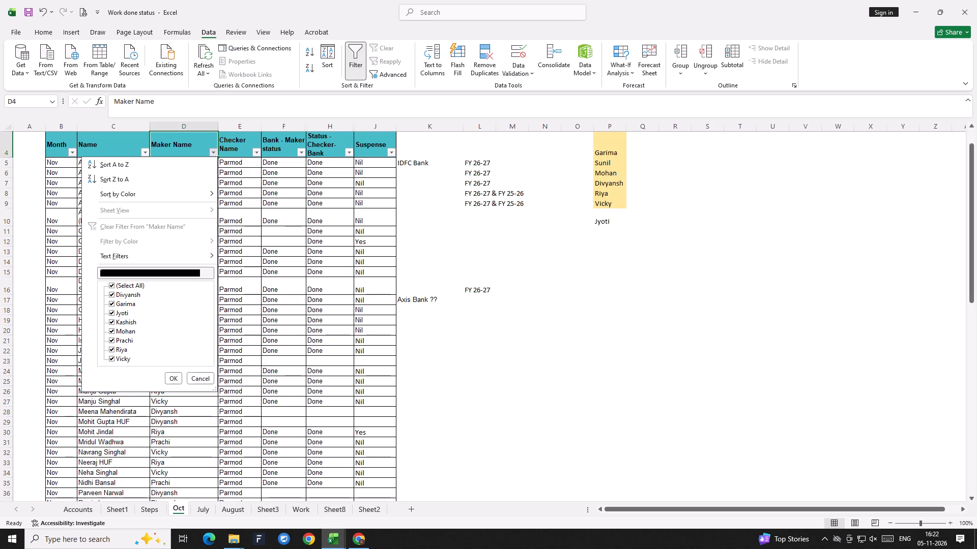
{"action": "type", "text": "div"}
{"action": "key", "text": "Return"}
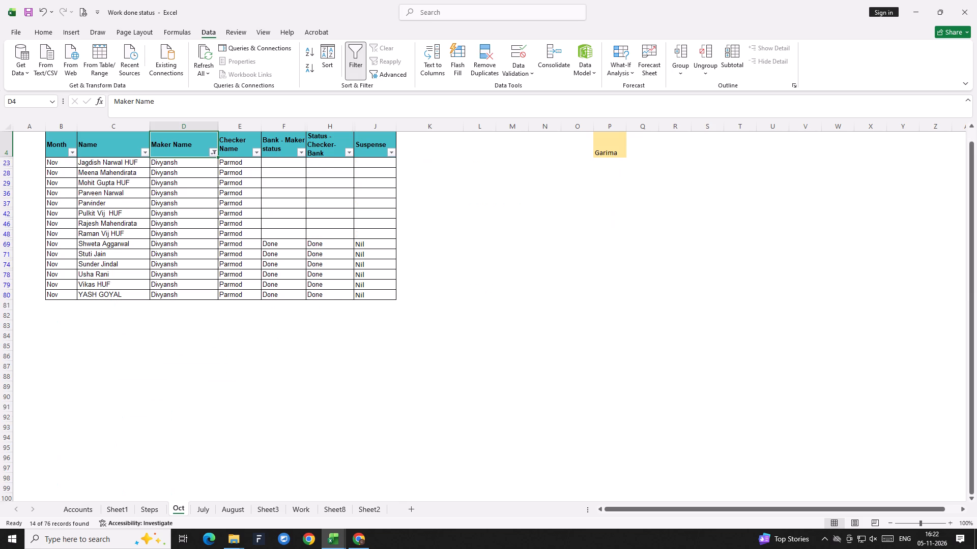
{"action": "key", "text": "Down"}
{"action": "key", "text": "Left"}
{"action": "key", "text": "ctrl+shift+Down"}
Change the maker of the first listed Divyansh client, in row 23, to Sunil.
{"action": "key", "text": "Right"}
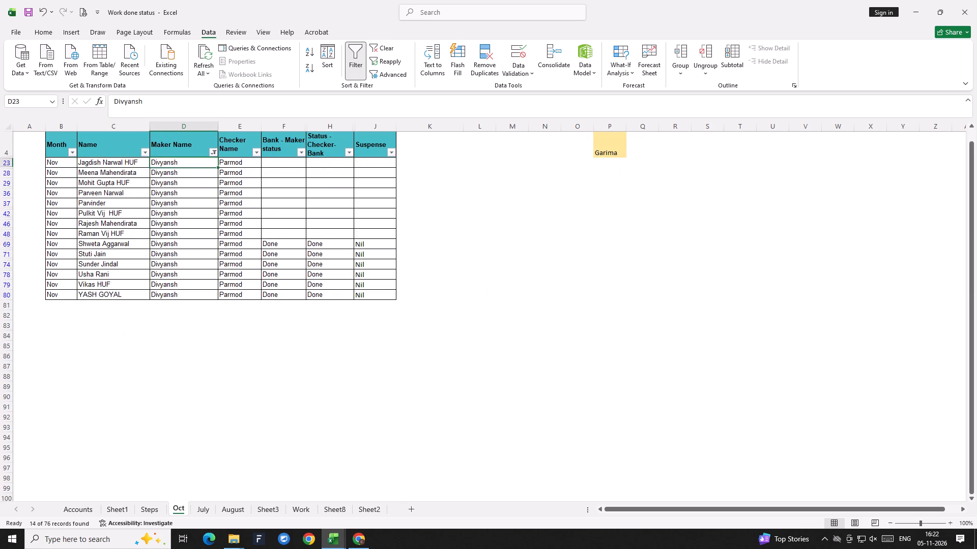
{"action": "key", "text": "Left"}
{"action": "key", "text": "Down"}
{"action": "key", "text": "Down"}
{"action": "key", "text": "Right"}
{"action": "key", "text": "Up"}
{"action": "key", "text": "Left"}
{"action": "key", "text": "Up"}
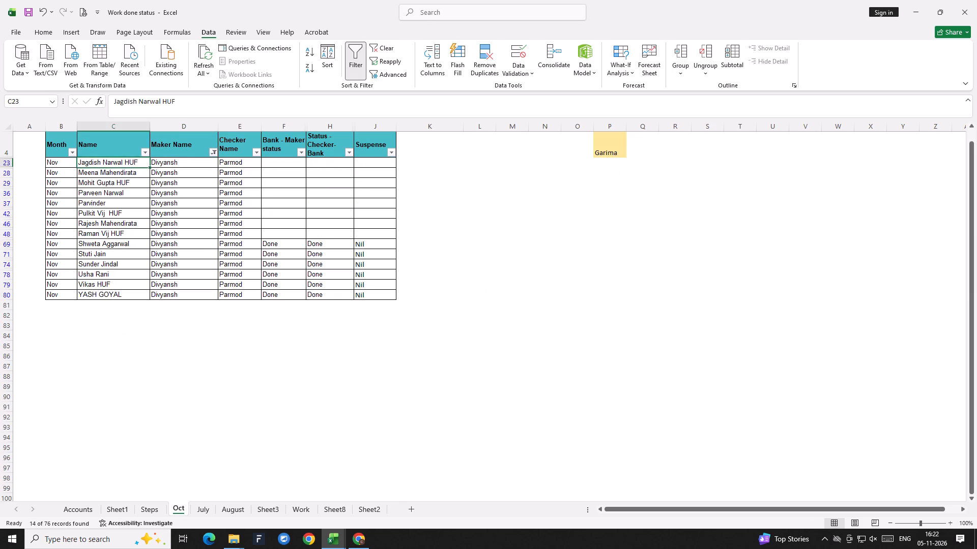
{"action": "key", "text": "Right"}
{"action": "key", "text": "Return"}
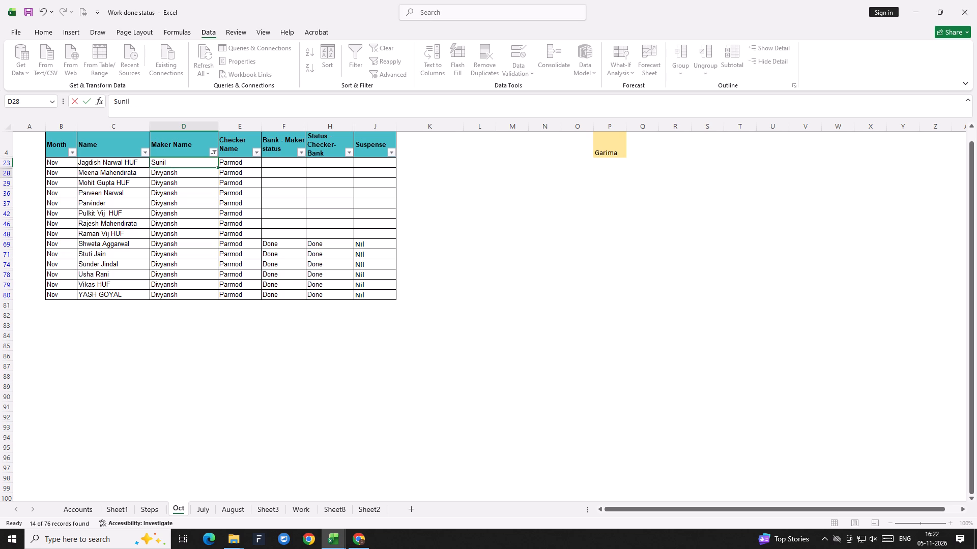
Copy the maker name Sunil from row 23 down to the next eight filtered clients, through row 69.
{"action": "key", "text": "Up"}
{"action": "key", "text": "ctrl+c"}
{"action": "key", "text": "Down"}
{"action": "key", "text": "shift+Down"}
{"action": "key", "text": "shift+Down"}
{"action": "key", "text": "shift+Down"}
{"action": "key", "text": "Up"}
{"action": "key", "text": "Down"}
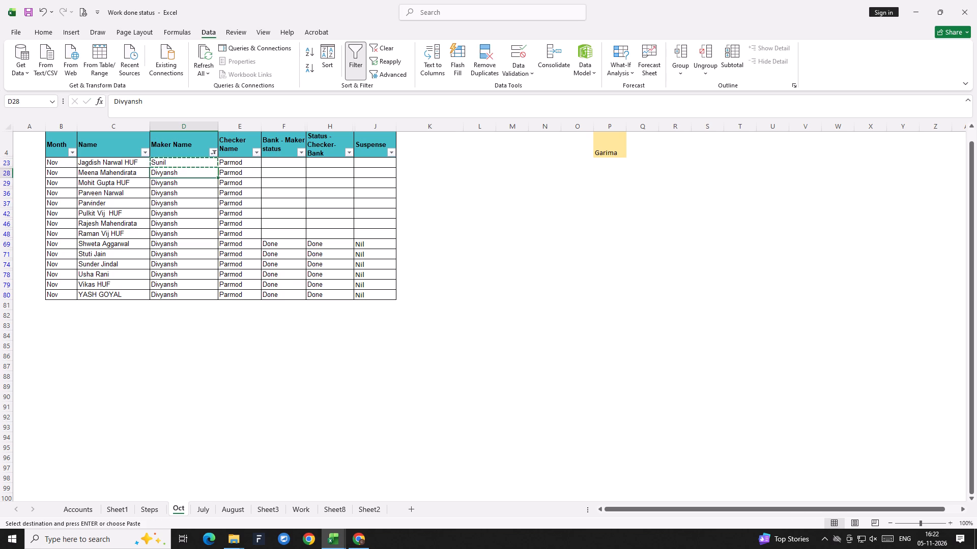
{"action": "key", "text": "shift+Down"}
{"action": "key", "text": "shift+Down"}
{"action": "key", "text": "shift+Down"}
{"action": "key", "text": "Up"}
{"action": "key", "text": "shift+Down"}
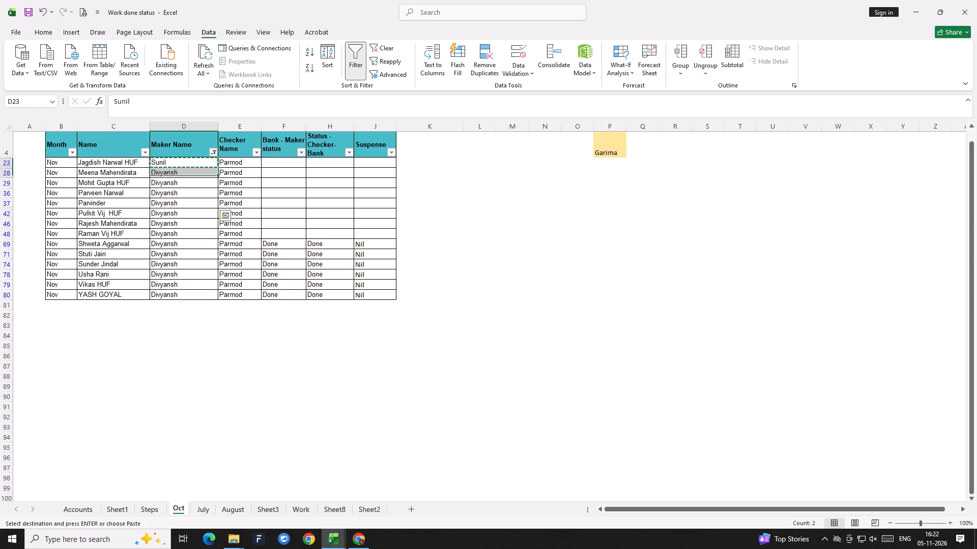
{"action": "key", "text": "shift+Down"}
{"action": "key", "text": "shift+Down"}
{"action": "key", "text": "shift+Down"}
{"action": "key", "text": "shift+Down"}
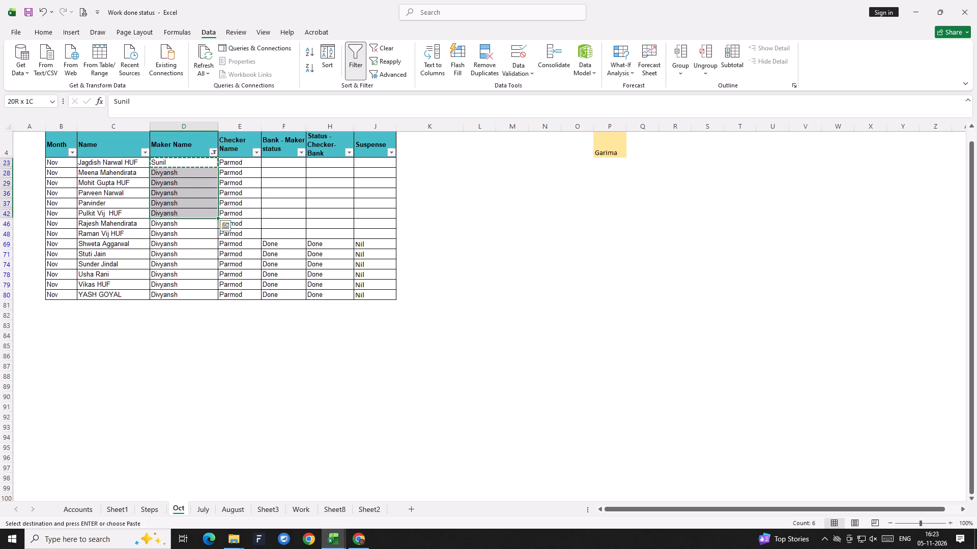
{"action": "key", "text": "shift+Down"}
{"action": "key", "text": "shift+Down"}
{"action": "key", "text": "shift+Down"}
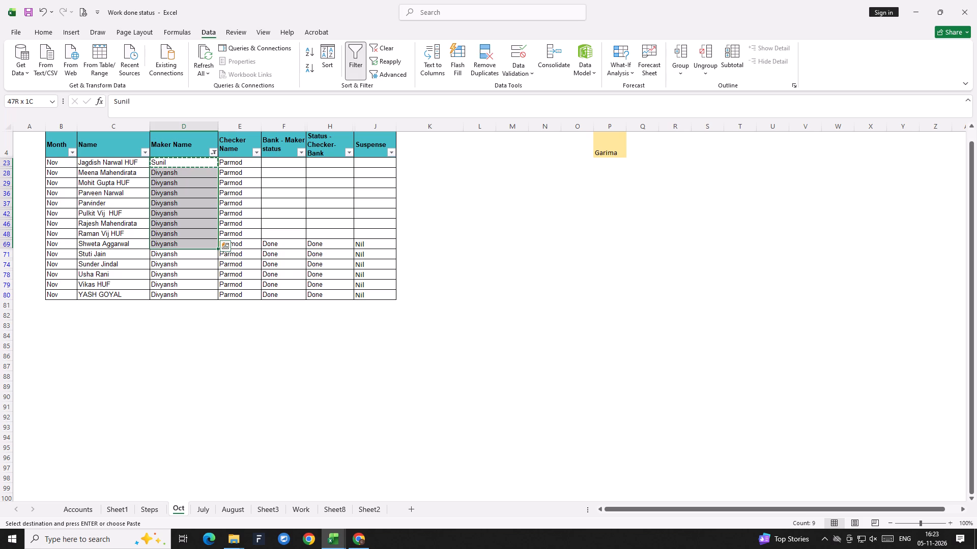
{"action": "key", "text": "ctrl+v"}
{"action": "key", "text": "Escape"}
{"action": "key", "text": "Down"}
{"action": "key", "text": "Down"}
{"action": "key", "text": "Down"}
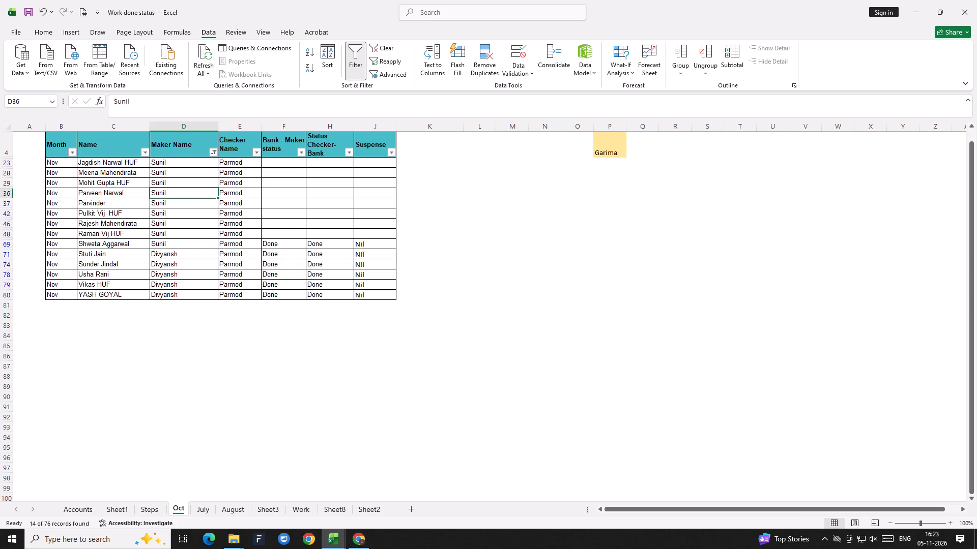
Show all makers again in the Maker Name filter.
{"action": "left_click", "coordinate": [211, 157]}
{"action": "key", "text": "Down"}
{"action": "key", "text": "Down"}
{"action": "key", "text": "Down"}
{"action": "key", "text": "Down"}
{"action": "key", "text": "Down"}
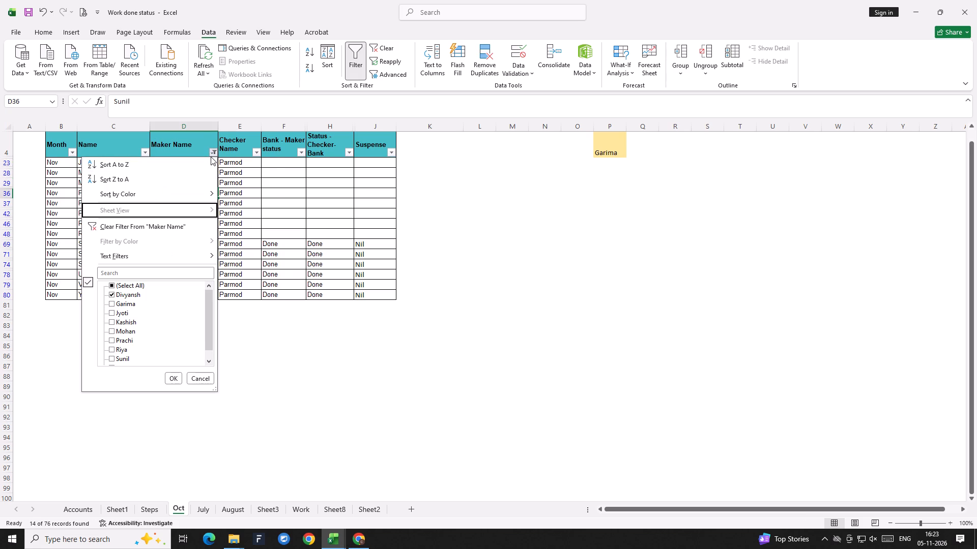
{"action": "key", "text": "space"}
{"action": "key", "text": "Return"}
Select the highlighted maker names in column P, from Kashish down the list, to count the makers.
{"action": "scroll", "coordinate": [393, 218], "scroll_direction": "up", "scroll_amount": 4}
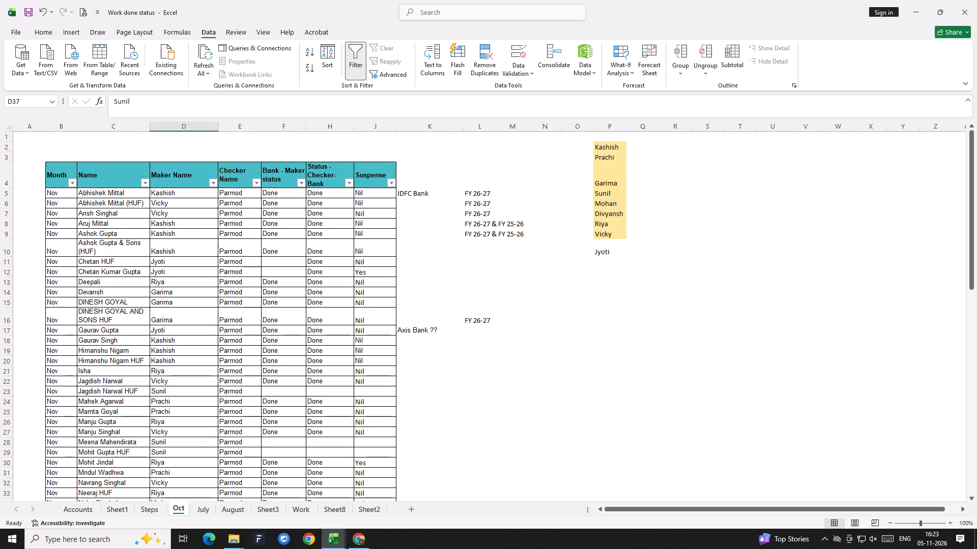
{"action": "left_click", "coordinate": [608, 143]}
{"action": "key", "text": "shift+Down"}
{"action": "key", "text": "shift+Down"}
{"action": "key", "text": "shift+Down"}
{"action": "key", "text": "shift+Down"}
{"action": "key", "text": "shift+Down"}
{"action": "key", "text": "shift+Down"}
{"action": "key", "text": "shift+Down"}
{"action": "key", "text": "shift+Down"}
{"action": "key", "text": "shift+Up"}
{"action": "key", "text": "shift+Down"}
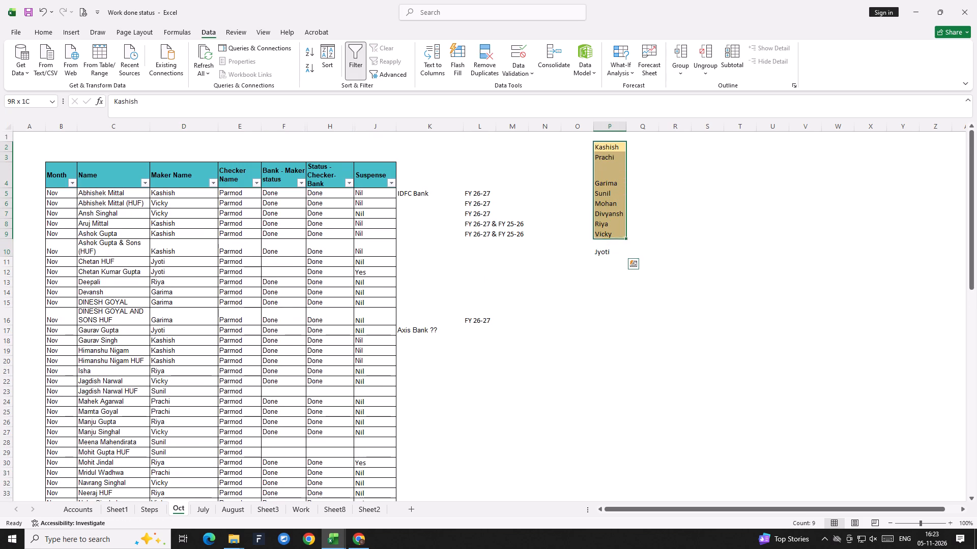
{"action": "left_click", "coordinate": [238, 243]}
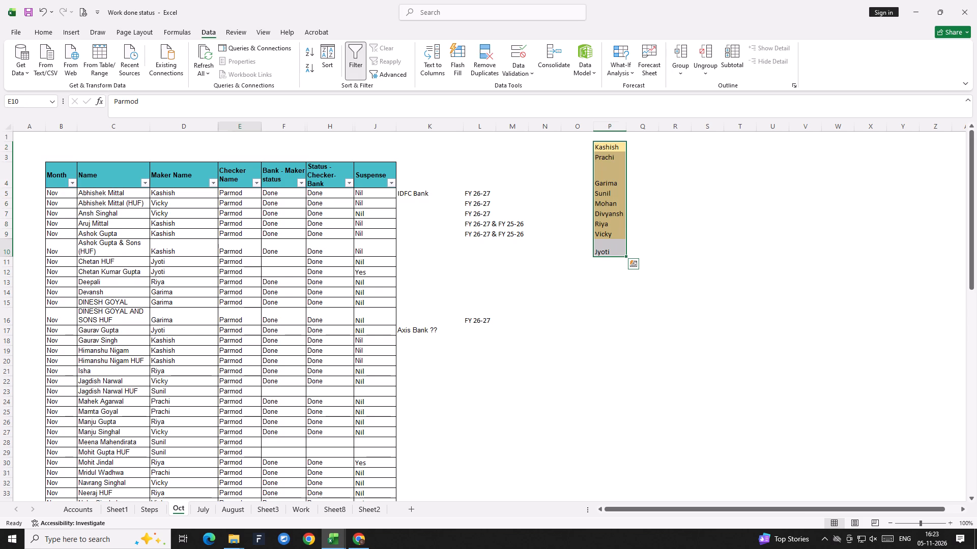
Filter the Maker Name column to only Divyansh and select his remaining client names to count them.
{"action": "left_click", "coordinate": [214, 180]}
{"action": "key", "text": "Down"}
{"action": "key", "text": "Down"}
{"action": "key", "text": "Down"}
{"action": "key", "text": "Down"}
{"action": "key", "text": "Down"}
{"action": "key", "text": "Down"}
{"action": "key", "text": "Down"}
{"action": "key", "text": "Down"}
{"action": "key", "text": "Down"}
{"action": "key", "text": "space"}
{"action": "key", "text": "Down"}
{"action": "key", "text": "space"}
{"action": "key", "text": "Return"}
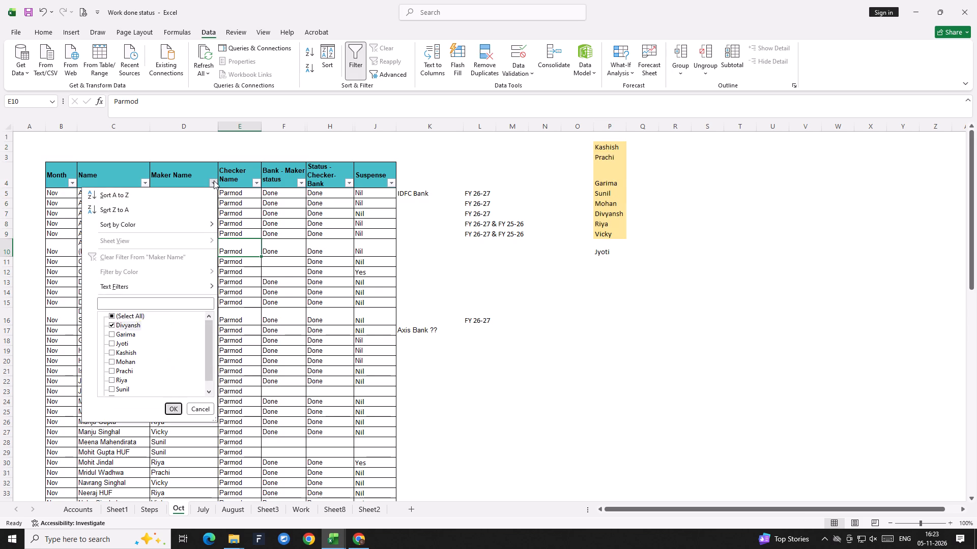
{"action": "key", "text": "Down"}
{"action": "key", "text": "Up"}
{"action": "key", "text": "Left"}
{"action": "key", "text": "Down"}
{"action": "key", "text": "Left"}
{"action": "key", "text": "ctrl+shift+Down"}
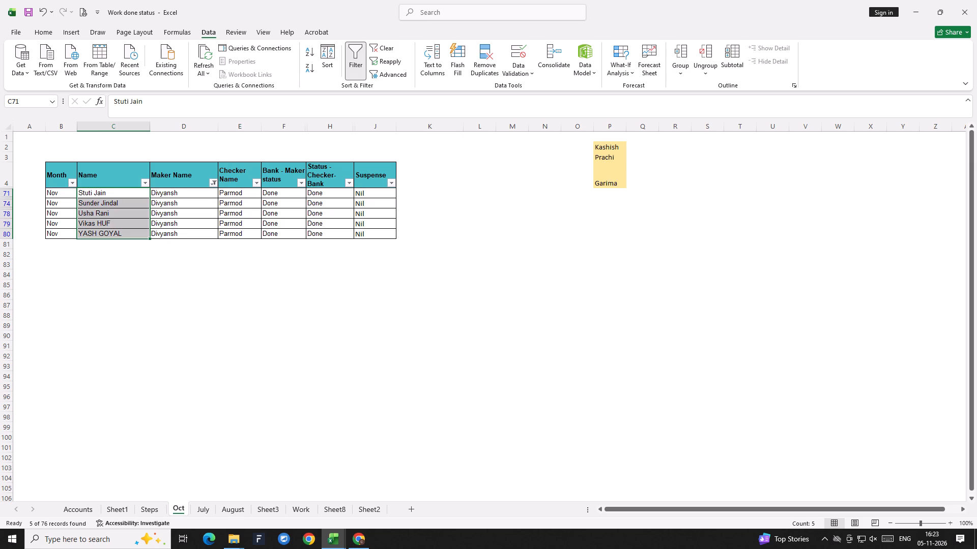
Switch the Maker Name filter from Divyansh to only Jyoti.
{"action": "left_click", "coordinate": [197, 213]}
{"action": "left_click", "coordinate": [211, 187]}
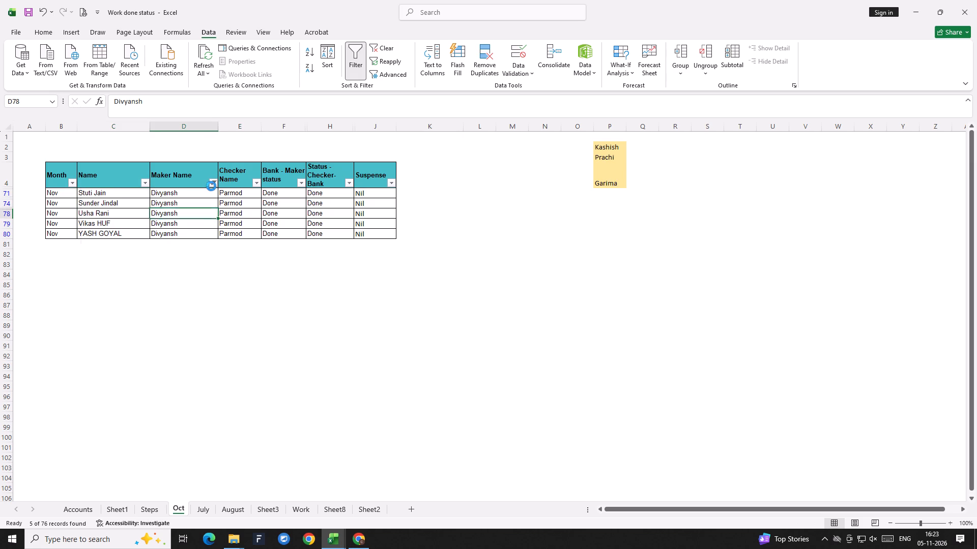
{"action": "key", "text": "Down"}
{"action": "key", "text": "Down"}
{"action": "key", "text": "Down"}
{"action": "key", "text": "Down"}
{"action": "key", "text": "Down"}
{"action": "key", "text": "Down"}
{"action": "key", "text": "Down"}
{"action": "key", "text": "Down"}
{"action": "key", "text": "Down"}
{"action": "key", "text": "Down"}
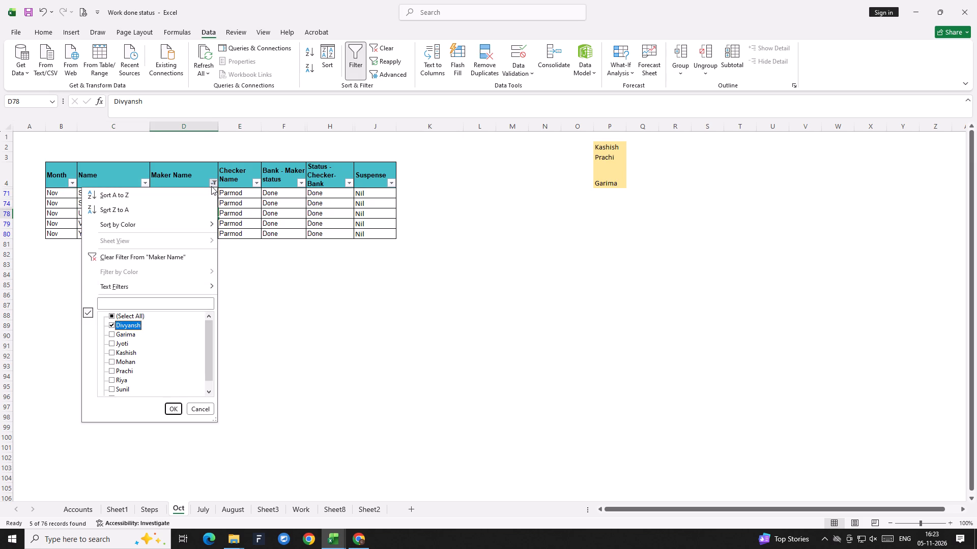
{"action": "key", "text": "Down"}
{"action": "key", "text": "Up"}
{"action": "key", "text": "space"}
{"action": "key", "text": "Down"}
{"action": "key", "text": "Down"}
{"action": "key", "text": "space"}
{"action": "key", "text": "Return"}
{"action": "key", "text": "Down"}
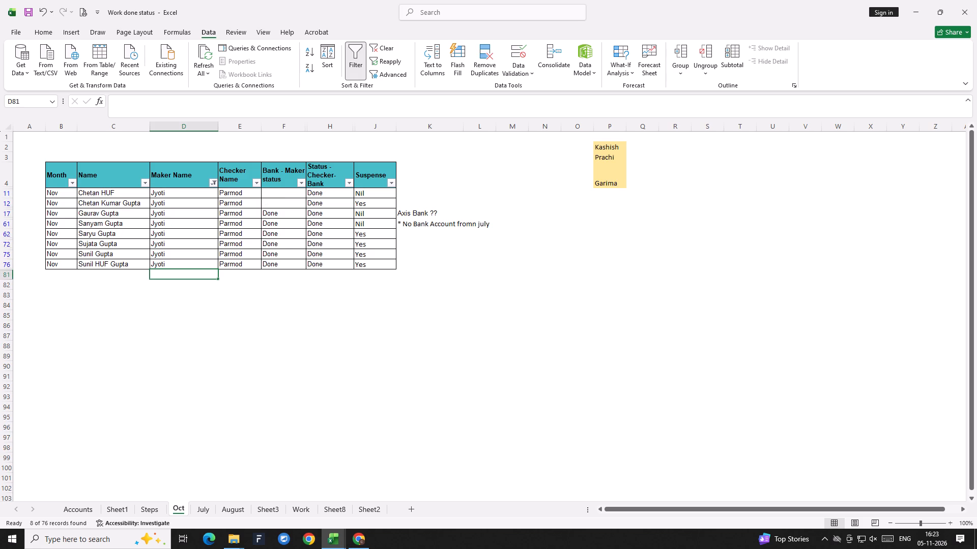
Review Jyoti's filtered clients and change the maker of the client in row 17 to Divyansh.
{"action": "key", "text": "Up"}
{"action": "key", "text": "Up"}
{"action": "key", "text": "Up"}
{"action": "key", "text": "Left"}
{"action": "key", "text": "Down"}
{"action": "key", "text": "Down"}
{"action": "key", "text": "Right"}
{"action": "key", "text": "Up"}
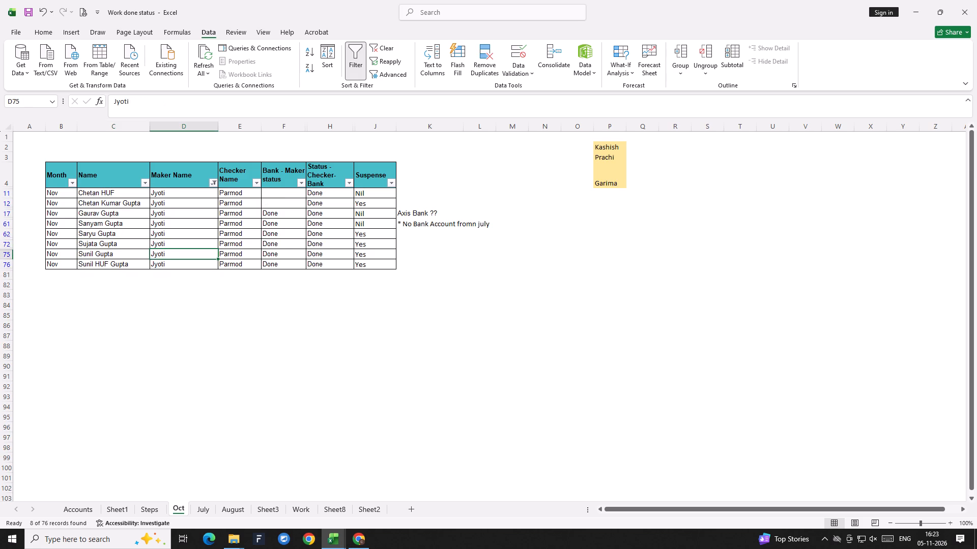
{"action": "key", "text": "Up"}
{"action": "key", "text": "Up"}
{"action": "key", "text": "Up"}
{"action": "key", "text": "Up"}
{"action": "key", "text": "Up"}
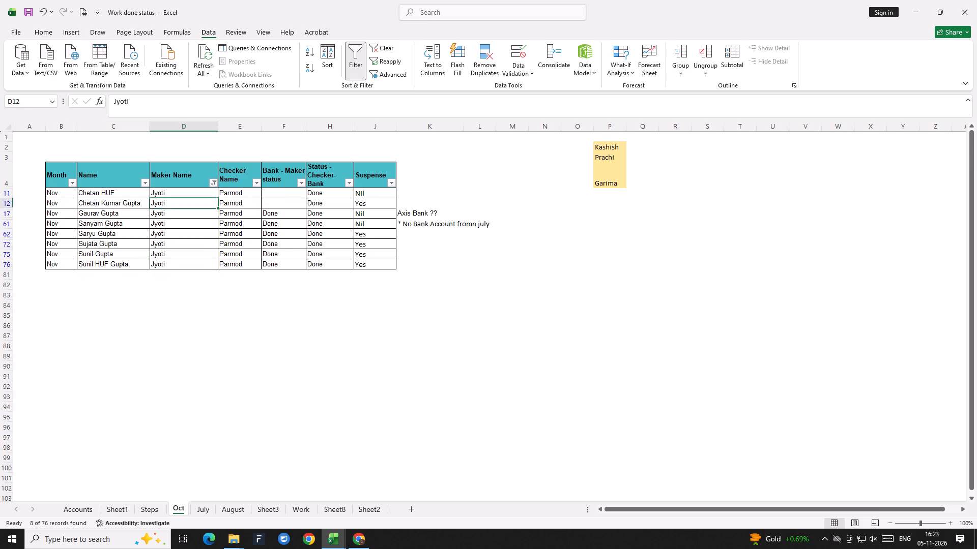
{"action": "key", "text": "Up"}
{"action": "key", "text": "Left"}
{"action": "key", "text": "Down"}
{"action": "key", "text": "Down"}
{"action": "key", "text": "Right"}
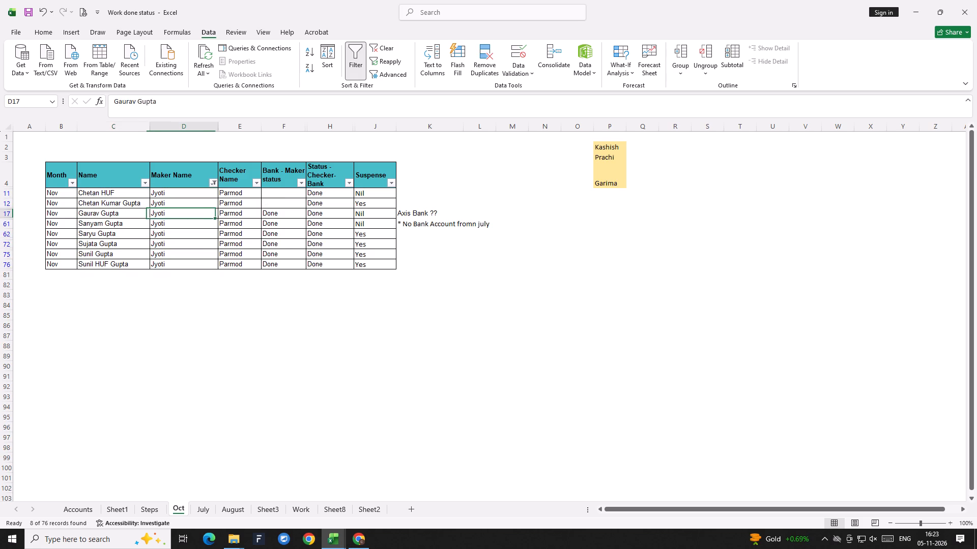
{"action": "type", "text": "di"}
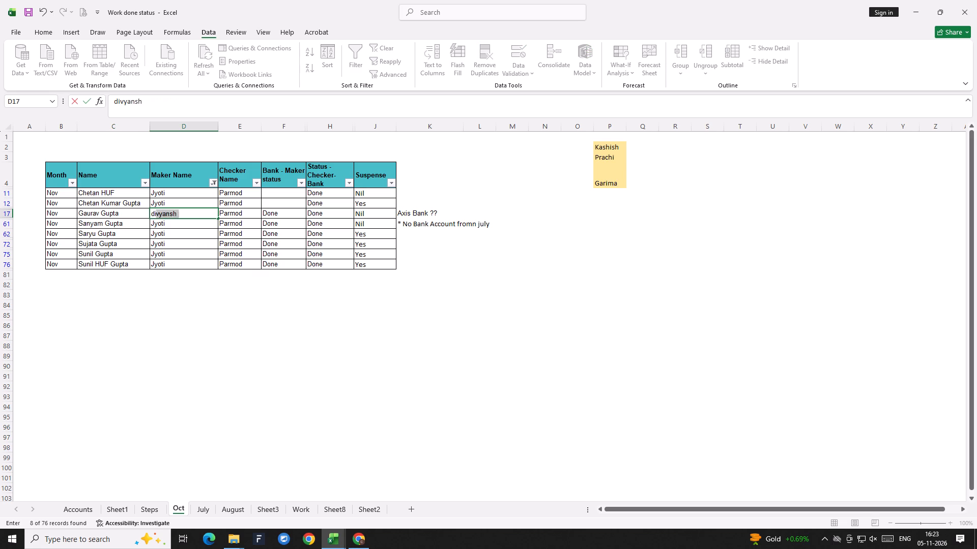
{"action": "key", "text": "Return"}
Copy the maker Divyansh from row 17 to the clients in rows 62 and 61.
{"action": "key", "text": "Up"}
{"action": "key", "text": "Left"}
{"action": "key", "text": "Right"}
{"action": "key", "text": "ctrl+c"}
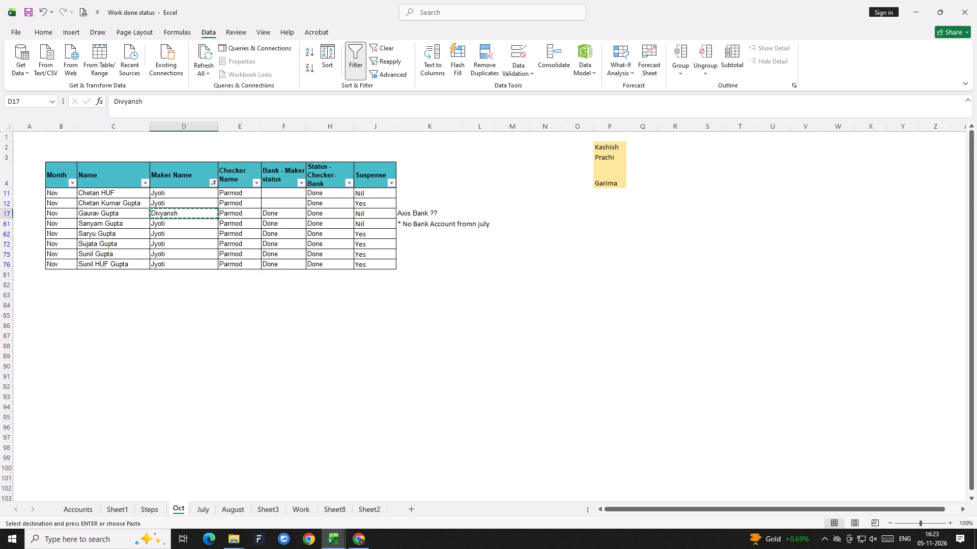
{"action": "key", "text": "Down"}
{"action": "key", "text": "Down"}
{"action": "key", "text": "ctrl+v"}
{"action": "key", "text": "Down"}
{"action": "key", "text": "Left"}
{"action": "key", "text": "Down"}
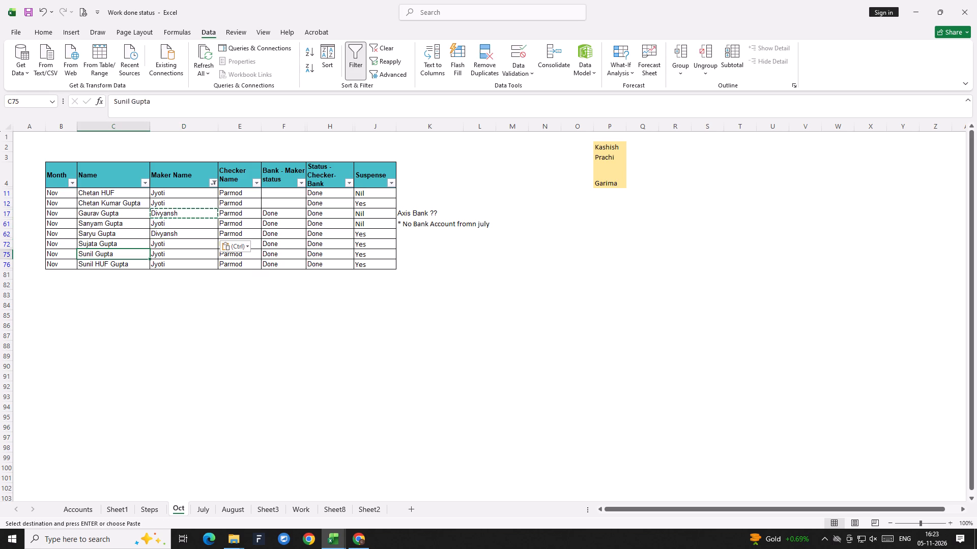
{"action": "key", "text": "Right"}
{"action": "key", "text": "Up"}
{"action": "key", "text": "Up"}
{"action": "key", "text": "Up"}
{"action": "key", "text": "ctrl+v"}
{"action": "key", "text": "Escape"}
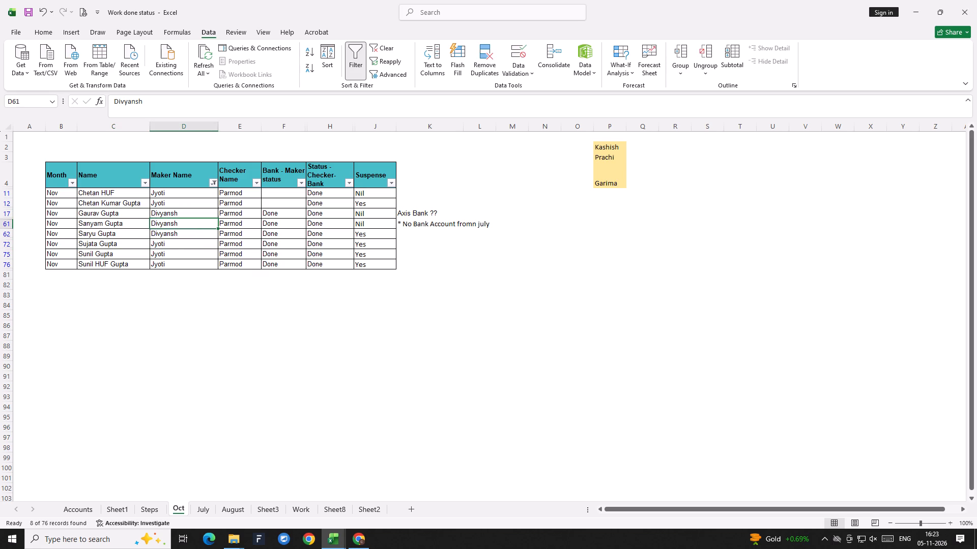
Switch the Maker Name filter from Jyoti to only Divyansh and select his client names to count them.
{"action": "left_click", "coordinate": [211, 186]}
{"action": "key", "text": "Left"}
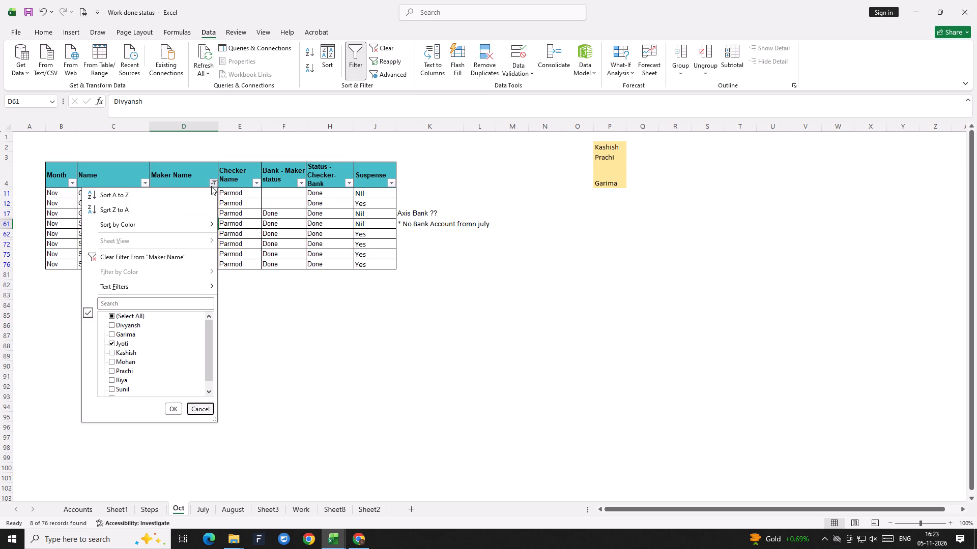
{"action": "key", "text": "Down"}
{"action": "key", "text": "Down"}
{"action": "key", "text": "Down"}
{"action": "key", "text": "Down"}
{"action": "key", "text": "Down"}
{"action": "key", "text": "Down"}
{"action": "key", "text": "Down"}
{"action": "key", "text": "Down"}
{"action": "key", "text": "Down"}
{"action": "key", "text": "Down"}
{"action": "key", "text": "Up"}
{"action": "key", "text": "space"}
{"action": "key", "text": "Down"}
{"action": "key", "text": "Up"}
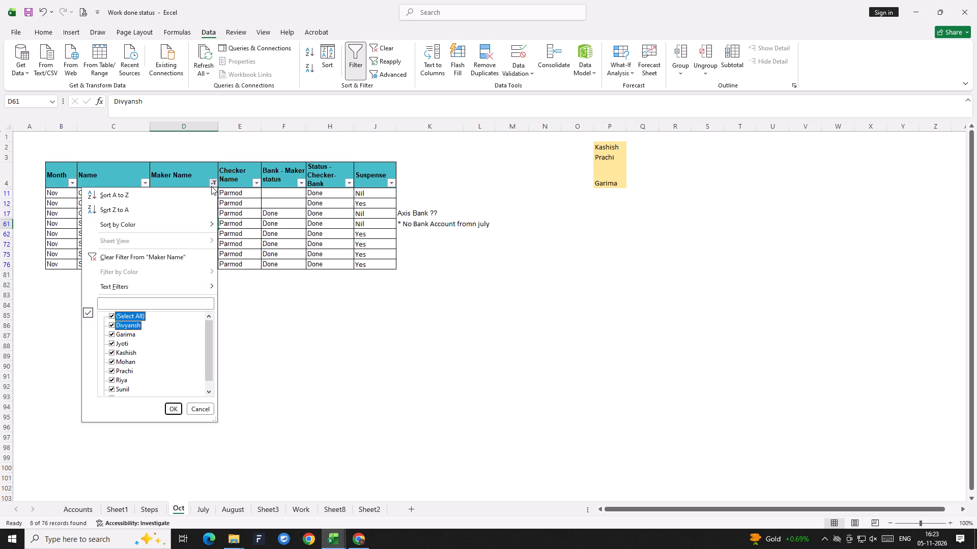
{"action": "key", "text": "space"}
{"action": "key", "text": "Down"}
{"action": "key", "text": "space"}
{"action": "key", "text": "Return"}
{"action": "key", "text": "Left"}
{"action": "key", "text": "Up"}
{"action": "key", "text": "ctrl+shift+Down"}
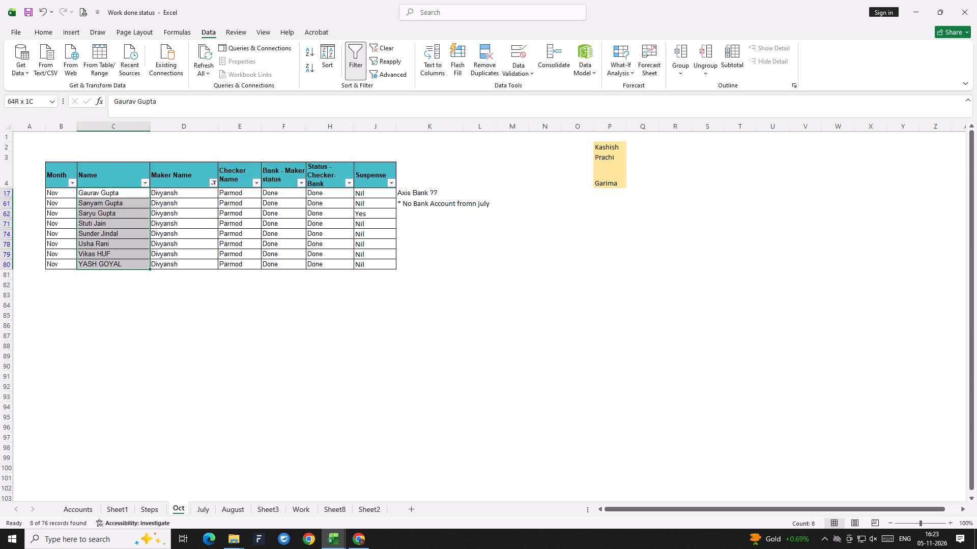
{"action": "key", "text": "Right"}
Switch the Maker Name filter from Divyansh to only Jyoti and select her remaining client names to count them.
{"action": "left_click", "coordinate": [211, 186]}
{"action": "key", "text": "Down"}
{"action": "key", "text": "Down"}
{"action": "key", "text": "Down"}
{"action": "key", "text": "Down"}
{"action": "key", "text": "Down"}
{"action": "key", "text": "Down"}
{"action": "key", "text": "Down"}
{"action": "key", "text": "Down"}
{"action": "key", "text": "Down"}
{"action": "key", "text": "Down"}
{"action": "key", "text": "Down"}
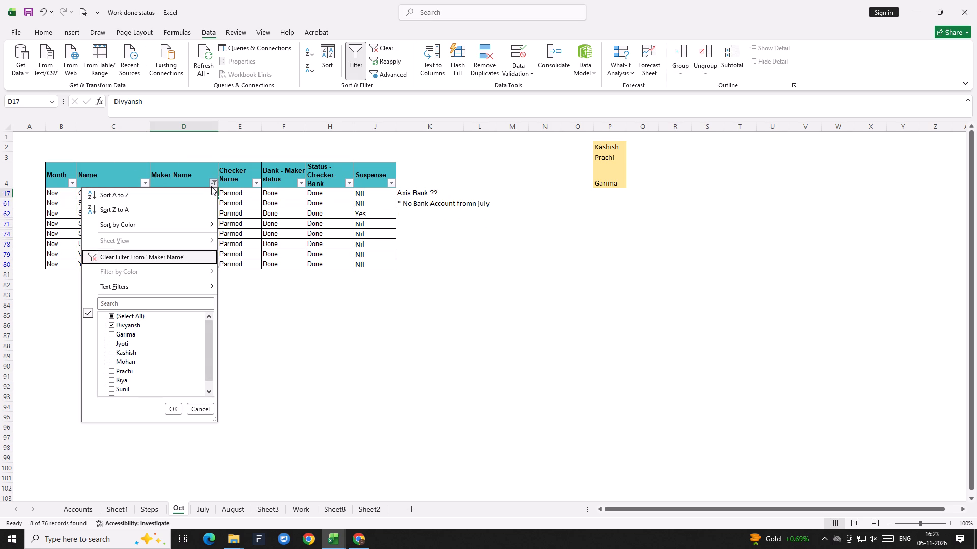
{"action": "key", "text": "Up"}
{"action": "key", "text": "space"}
{"action": "key", "text": "Down"}
{"action": "key", "text": "Down"}
{"action": "key", "text": "space"}
{"action": "key", "text": "Return"}
{"action": "key", "text": "Down"}
{"action": "key", "text": "Left"}
{"action": "key", "text": "Up"}
{"action": "key", "text": "Up"}
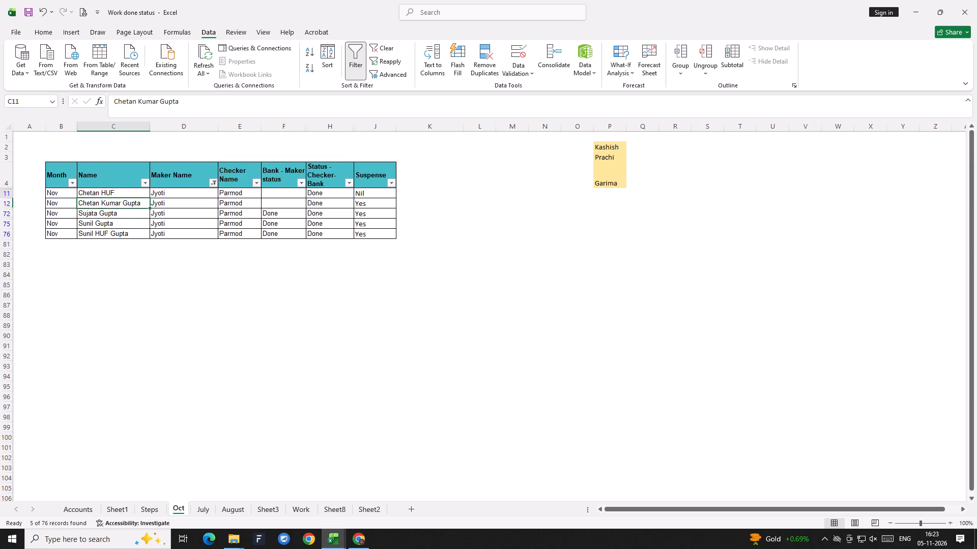
{"action": "key", "text": "ctrl+shift+Down"}
{"action": "key", "text": "Right"}
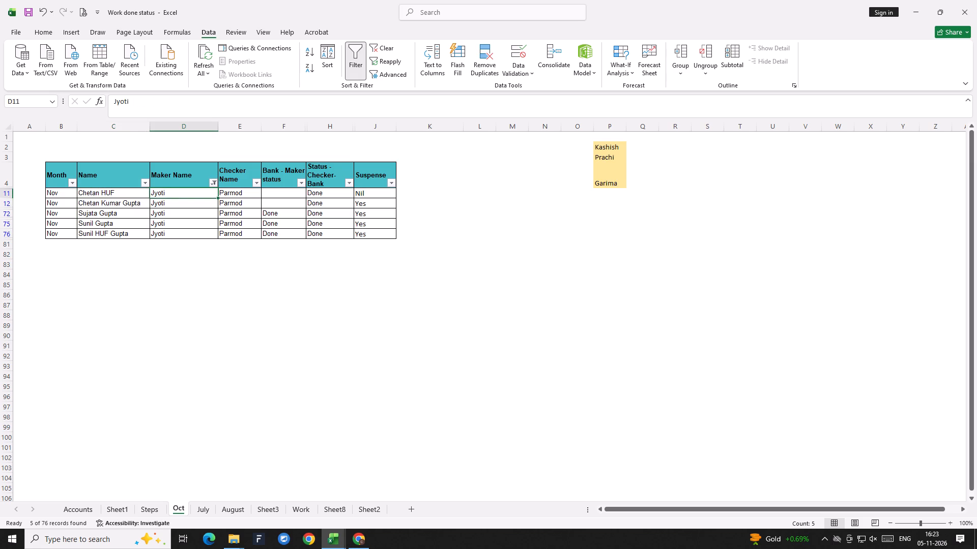
Reset the Maker Name filter to include all makers.
{"action": "left_click", "coordinate": [211, 186]}
{"action": "key", "text": "Down"}
{"action": "key", "text": "Down"}
{"action": "key", "text": "Down"}
{"action": "key", "text": "Down"}
{"action": "key", "text": "Down"}
{"action": "key", "text": "Down"}
{"action": "key", "text": "Down"}
{"action": "key", "text": "Down"}
{"action": "key", "text": "Down"}
{"action": "key", "text": "space"}
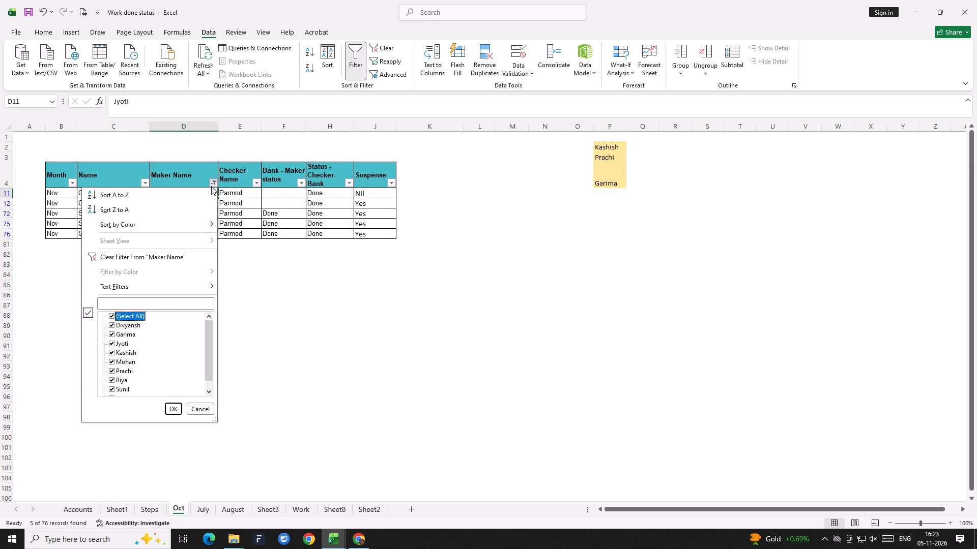
{"action": "key", "text": "Return"}
Select the client names in the Name column from row 5 down to check the full list.
{"action": "key", "text": "Up"}
{"action": "key", "text": "Up"}
{"action": "key", "text": "Up"}
{"action": "key", "text": "Up"}
{"action": "key", "text": "Up"}
{"action": "key", "text": "Left"}
{"action": "key", "text": "Up"}
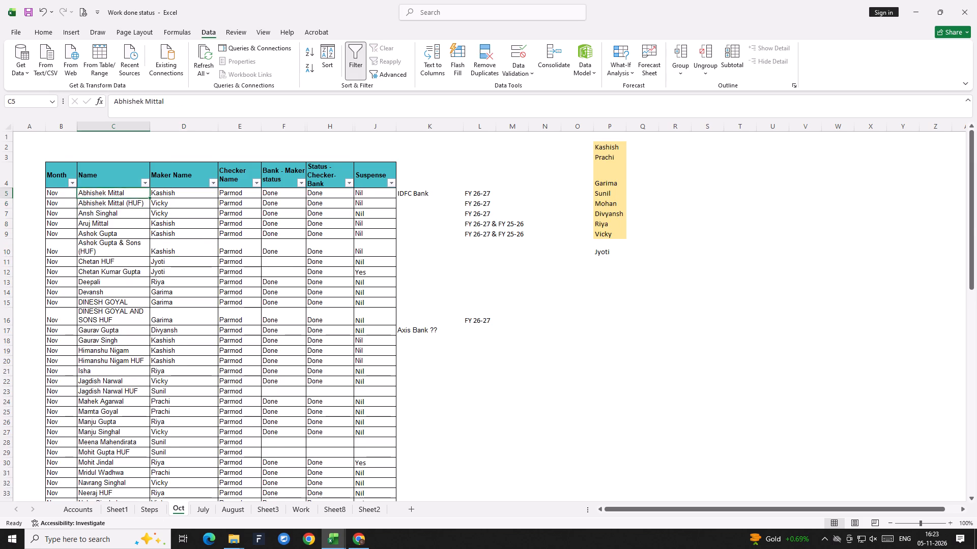
{"action": "key", "text": "ctrl+shift+Down"}
{"action": "key", "text": "Up"}
Delete the notes and the maker list beside the table, covering cells K2 to P22.
{"action": "key", "text": "Right"}
{"action": "key", "text": "Up"}
{"action": "key", "text": "Right"}
{"action": "key", "text": "Up"}
{"action": "key", "text": "Right"}
{"action": "key", "text": "Right"}
{"action": "key", "text": "Right"}
{"action": "key", "text": "Right"}
{"action": "key", "text": "Right"}
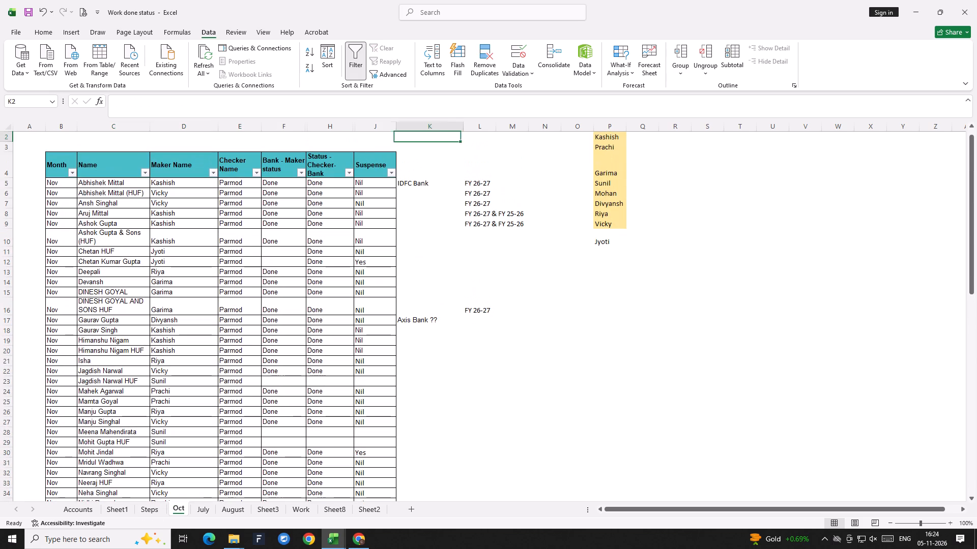
{"action": "key", "text": "Right"}
{"action": "key", "text": "Right"}
{"action": "key", "text": "Right"}
{"action": "key", "text": "Right"}
{"action": "key", "text": "shift+Down"}
{"action": "key", "text": "shift+Down"}
{"action": "key", "text": "shift+Down"}
{"action": "key", "text": "shift+Down"}
{"action": "key", "text": "shift+Down"}
{"action": "key", "text": "shift+Down"}
{"action": "key", "text": "shift+Down"}
{"action": "key", "text": "shift+Down"}
{"action": "key", "text": "shift+Down"}
{"action": "key", "text": "shift+Down"}
{"action": "key", "text": "shift+Down"}
{"action": "key", "text": "shift+Down"}
{"action": "key", "text": "shift+Down"}
{"action": "key", "text": "shift+Down"}
{"action": "key", "text": "shift+Down"}
{"action": "key", "text": "shift+Down"}
{"action": "key", "text": "shift+Down"}
{"action": "key", "text": "shift+Down"}
{"action": "key", "text": "shift+Down"}
{"action": "key", "text": "shift+Down"}
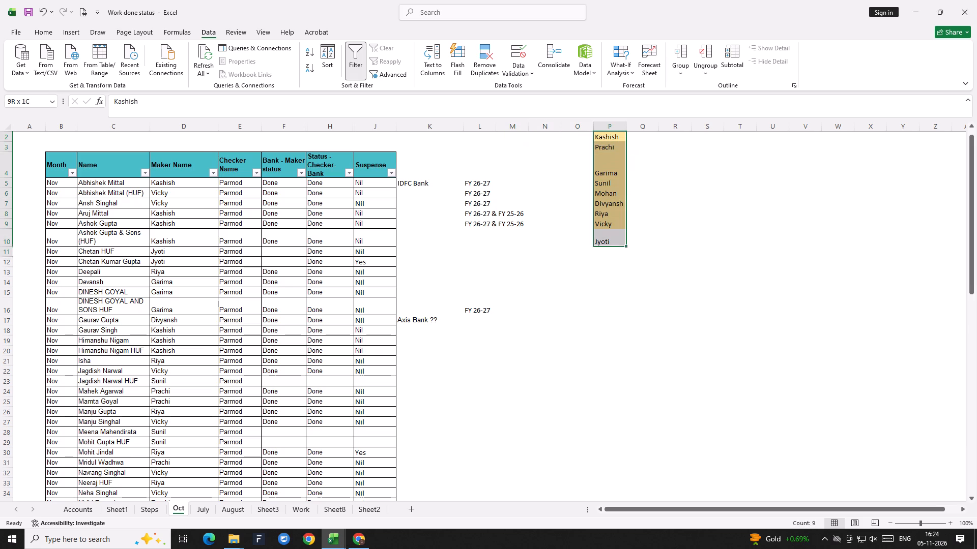
{"action": "key", "text": "shift+Left"}
{"action": "key", "text": "shift+Left"}
{"action": "key", "text": "shift+Left"}
{"action": "key", "text": "shift+Left"}
{"action": "key", "text": "shift+Left"}
{"action": "key", "text": "shift+Left"}
{"action": "key", "text": "shift+Right"}
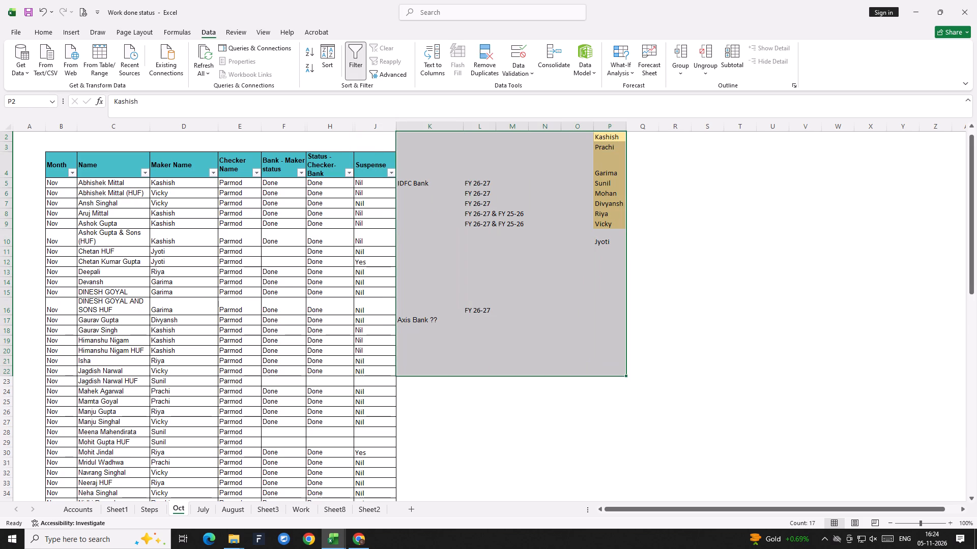
{"action": "key", "text": "Delete"}
Remove the fill colour from column P, from P2 down.
{"action": "key", "text": "Down"}
{"action": "key", "text": "Left"}
{"action": "key", "text": "Up"}
{"action": "key", "text": "Right"}
{"action": "key", "text": "ctrl+shift+Down"}
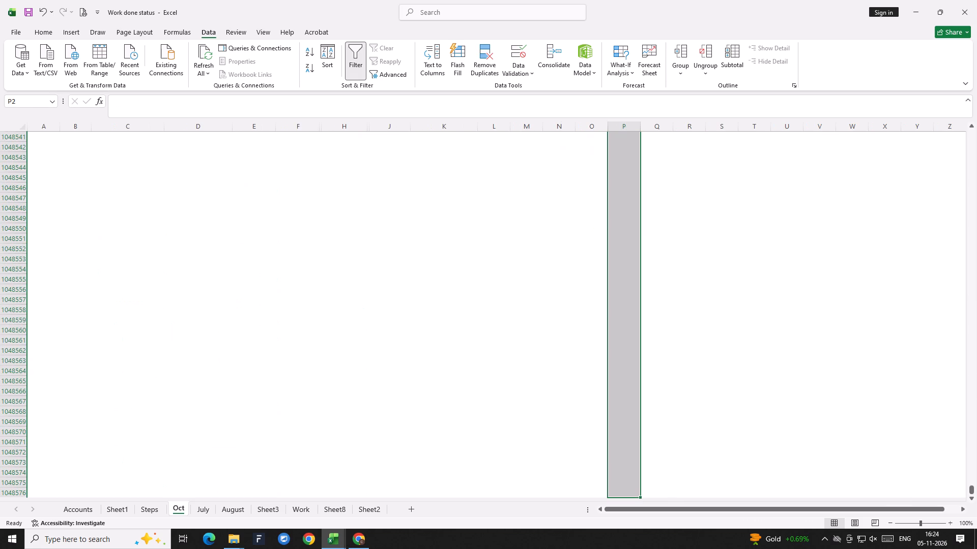
{"action": "key", "text": "alt+h"}
{"action": "key", "text": "alt+h"}
{"action": "key", "text": "n"}
{"action": "key", "text": "Left"}
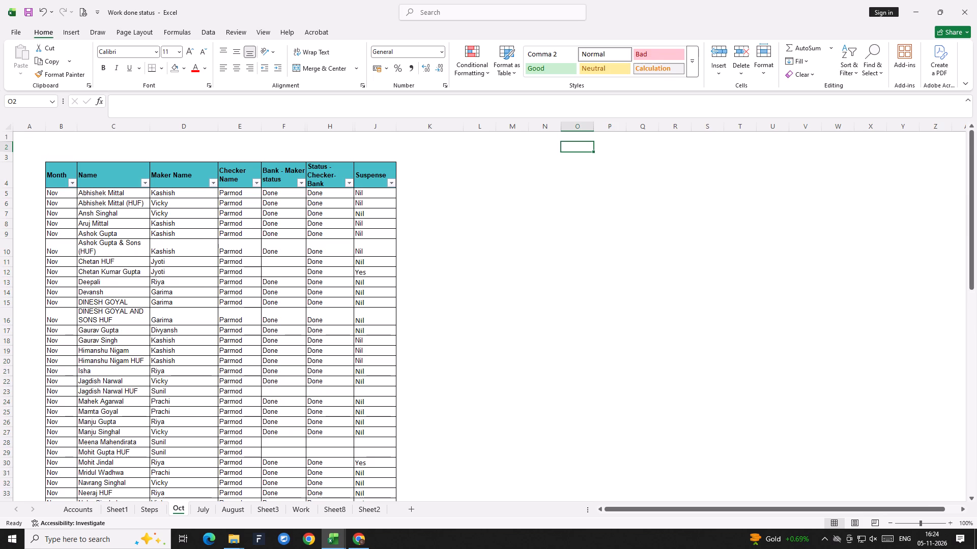
Rename the Oct sheet as Nov.
{"action": "right_click", "coordinate": [183, 511]}
{"action": "left_click", "coordinate": [231, 396]}
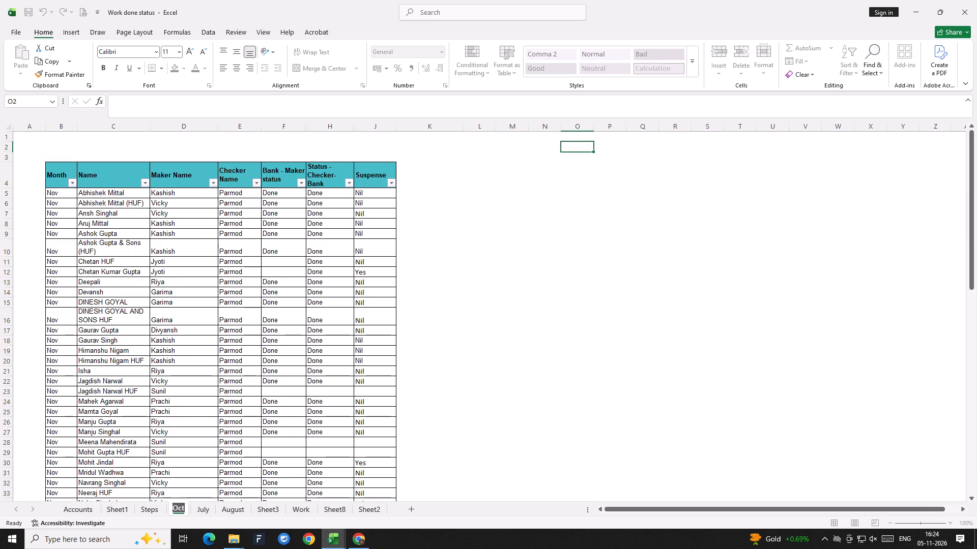
{"action": "key", "text": "Return"}
{"action": "left_click", "coordinate": [332, 267]}
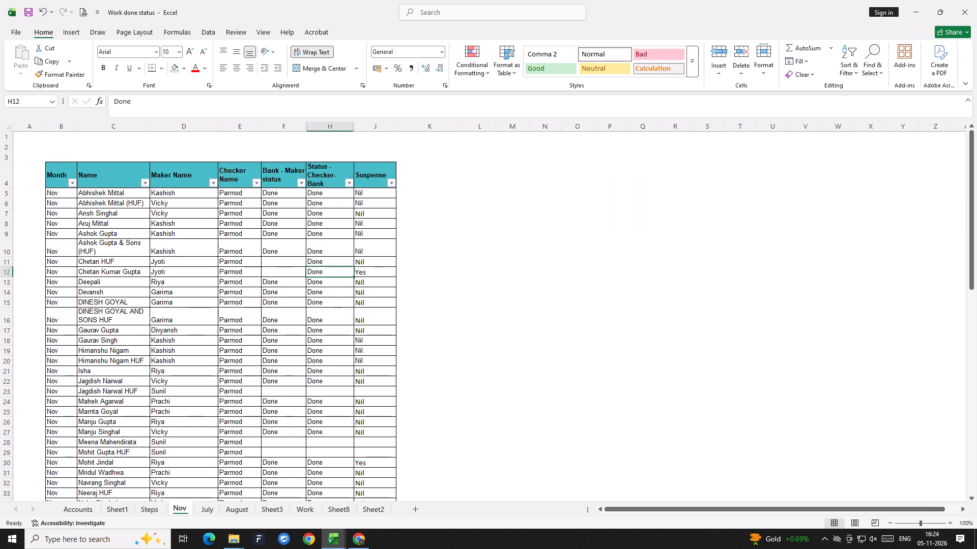
Clear all Bank - Maker status, Status - Checker-Bank and Suspense entries on the Nov sheet from row 5 down.
{"action": "left_click", "coordinate": [281, 190]}
{"action": "key", "text": "shift+Right"}
{"action": "key", "text": "shift+Right"}
{"action": "key", "text": "ctrl+shift+Down"}
{"action": "key", "text": "ctrl+shift+Down"}
{"action": "key", "text": "ctrl+shift+Down"}
{"action": "key", "text": "ctrl+shift+Down"}
{"action": "key", "text": "ctrl+shift+Down"}
{"action": "key", "text": "ctrl+shift+Down"}
{"action": "key", "text": "ctrl+shift+Down"}
{"action": "key", "text": "ctrl+shift+Down"}
{"action": "key", "text": "ctrl+shift+Down"}
{"action": "key", "text": "ctrl+shift+Down"}
{"action": "key", "text": "ctrl+shift+Down"}
{"action": "key", "text": "ctrl+shift+Down"}
{"action": "key", "text": "ctrl+shift+Down"}
{"action": "key", "text": "ctrl+shift+Down"}
{"action": "key", "text": "ctrl+shift+Down"}
{"action": "key", "text": "ctrl+shift+Down"}
{"action": "key", "text": "ctrl+shift+Down"}
{"action": "key", "text": "ctrl+shift+Down"}
{"action": "key", "text": "ctrl+shift+Down"}
{"action": "key", "text": "ctrl+shift+Down"}
{"action": "key", "text": "ctrl+shift+Down"}
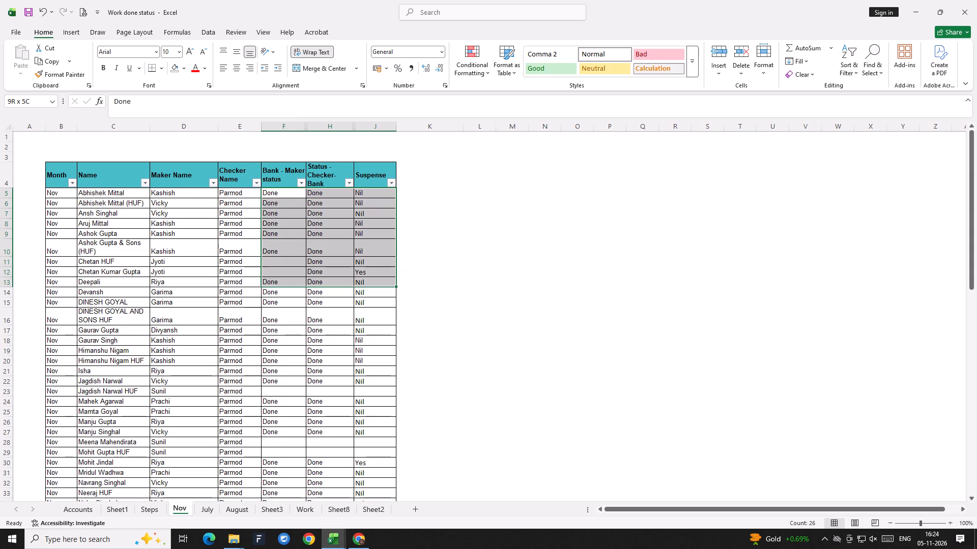
{"action": "key", "text": "Delete"}
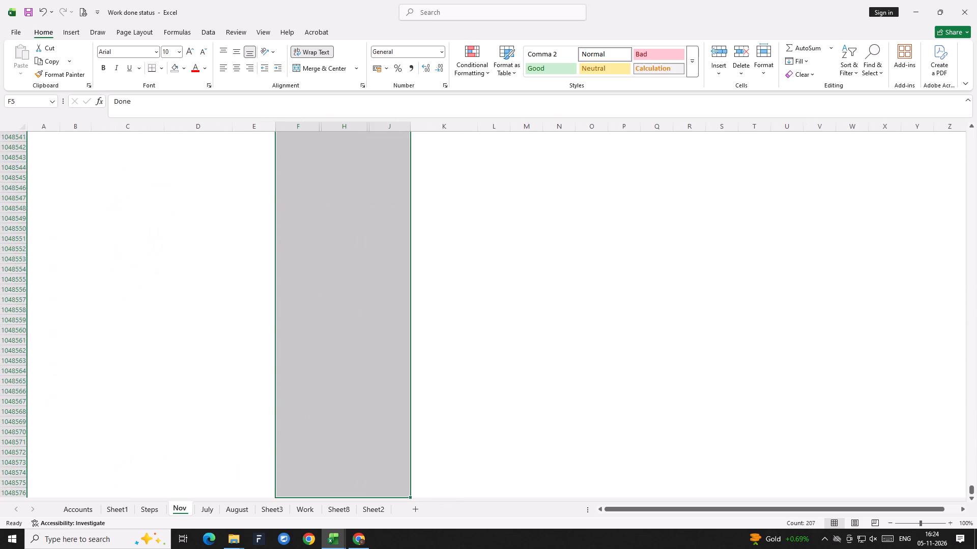
Save the workbook with the cleared Nov sheet.
{"action": "key", "text": "Up"}
{"action": "key", "text": "Up"}
{"action": "key", "text": "Left"}
{"action": "key", "text": "ctrl+s"}
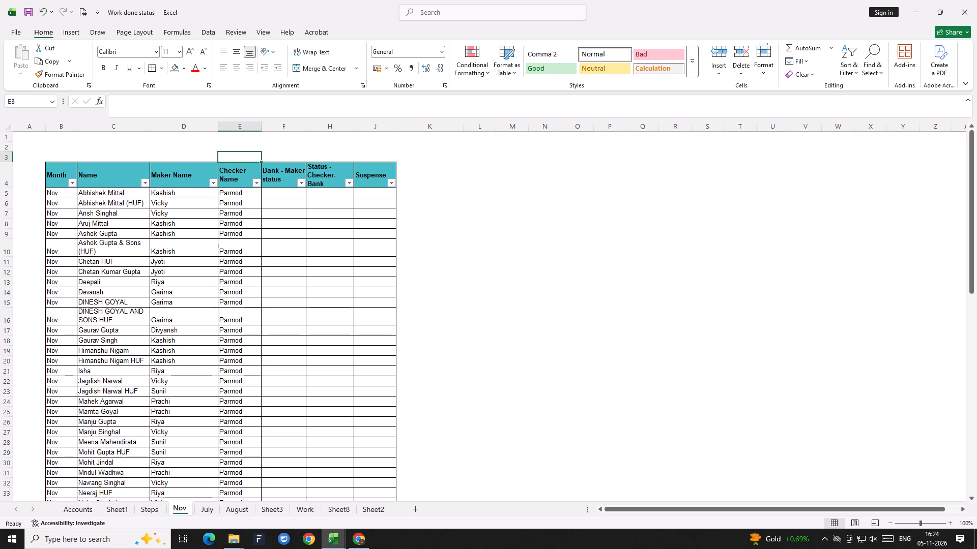
{"action": "left_click", "coordinate": [353, 242]}
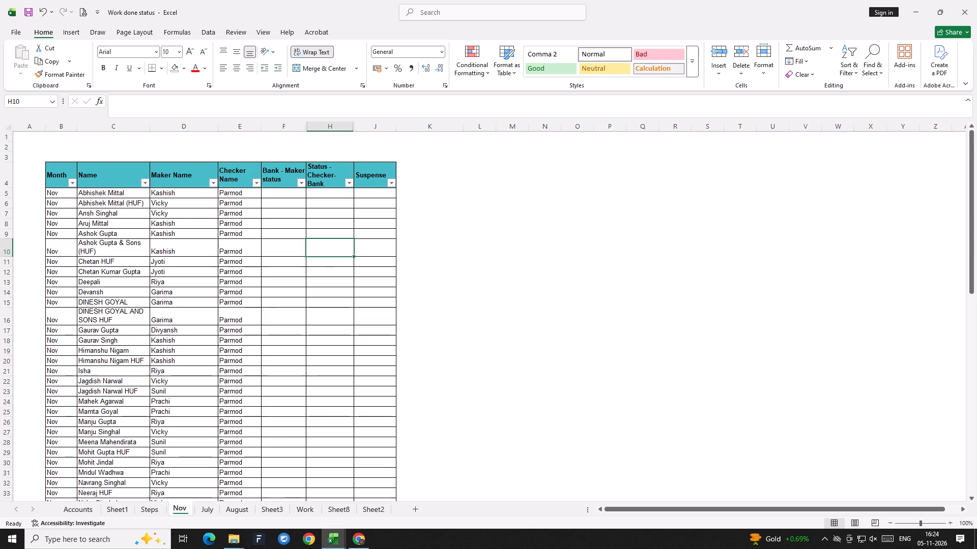
{"action": "key", "text": "ctrl+s"}
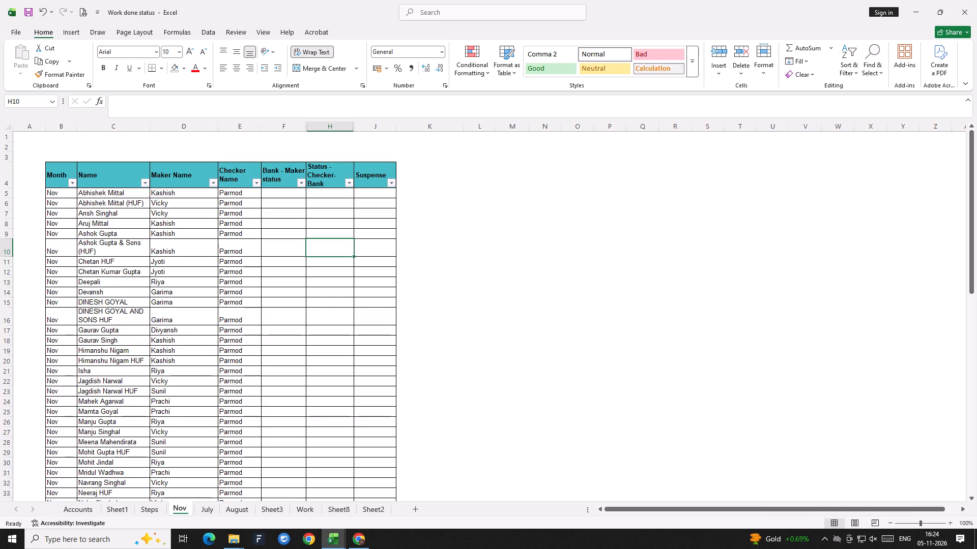
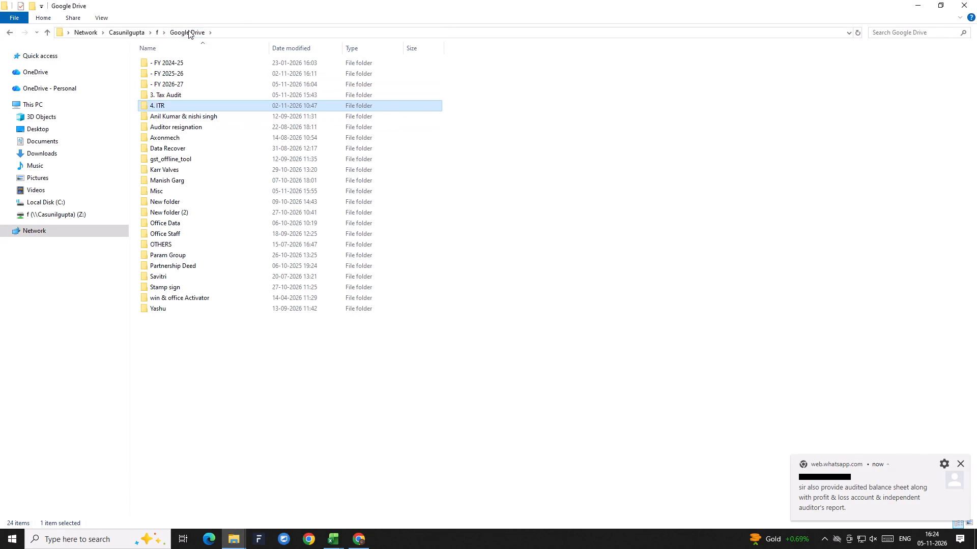
Open the 1. Final Data to be uploaded folder inside 3. Tax Audit, FY 2021-22, on the shared Google Drive folder.
{"action": "key", "text": "Up"}
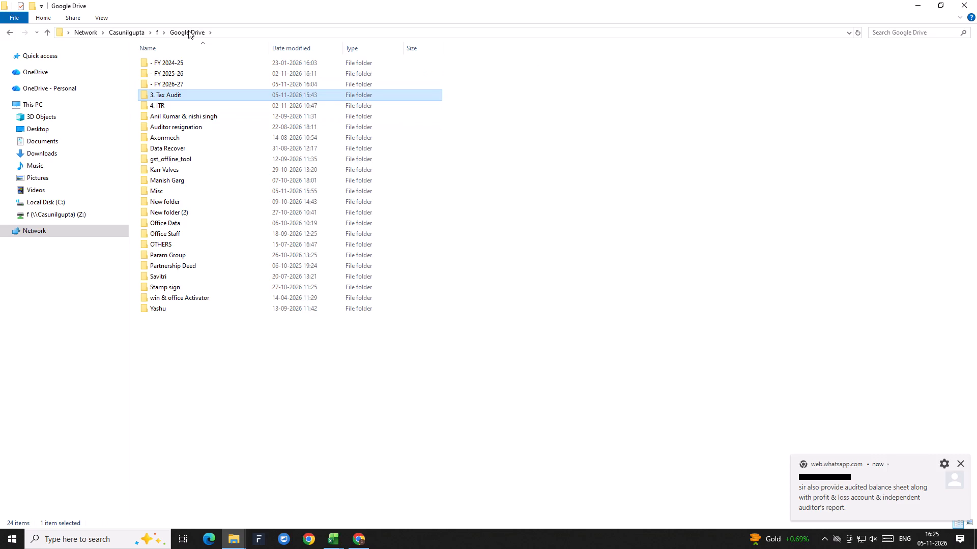
{"action": "key", "text": "Down"}
{"action": "key", "text": "Down"}
{"action": "key", "text": "Down"}
{"action": "key", "text": "Up"}
{"action": "key", "text": "Up"}
{"action": "key", "text": "Up"}
{"action": "key", "text": "Down"}
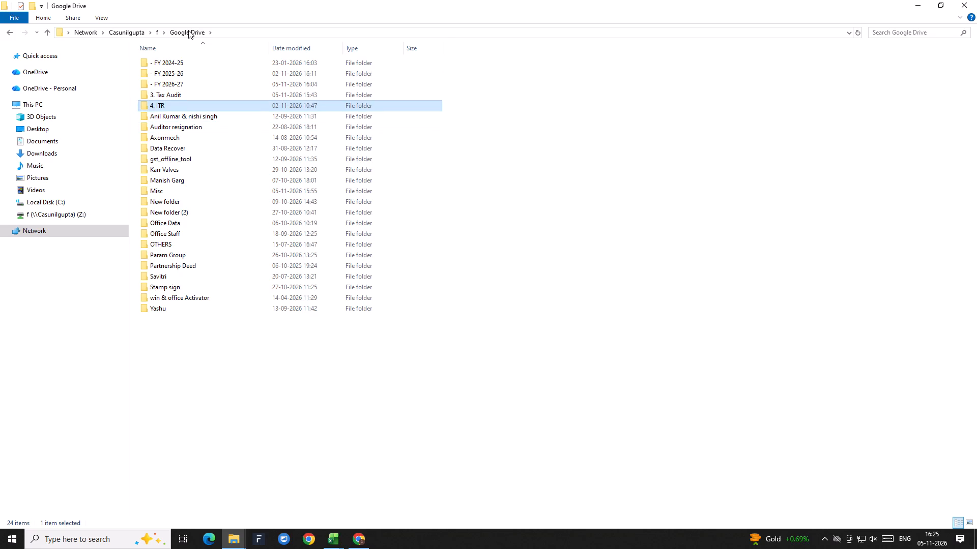
{"action": "key", "text": "Down"}
{"action": "key", "text": "Up"}
{"action": "key", "text": "Return"}
{"action": "key", "text": "BackSpace"}
{"action": "key", "text": "Up"}
{"action": "key", "text": "Return"}
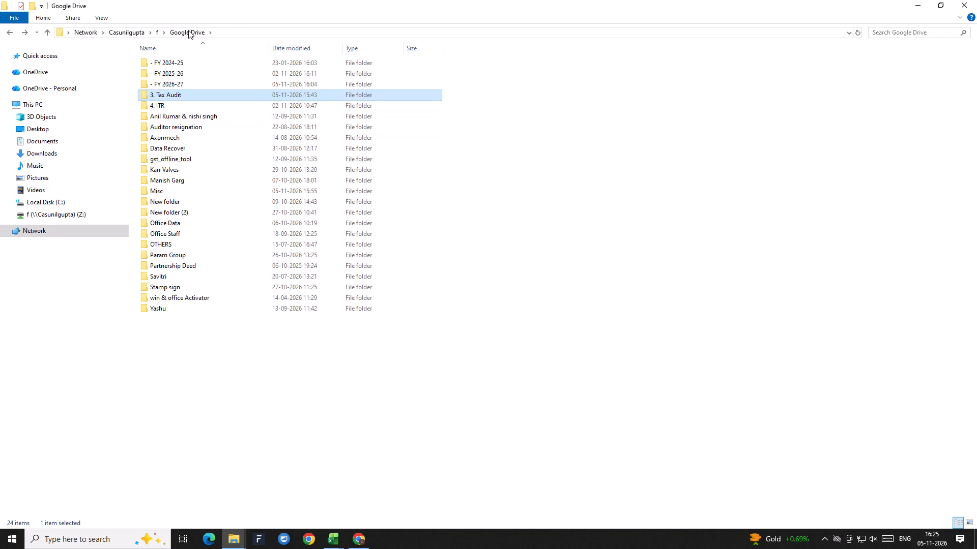
{"action": "key", "text": "Down"}
{"action": "key", "text": "Down"}
{"action": "key", "text": "Down"}
{"action": "key", "text": "Down"}
{"action": "key", "text": "Down"}
{"action": "key", "text": "Up"}
{"action": "key", "text": "Up"}
{"action": "key", "text": "Up"}
{"action": "key", "text": "Return"}
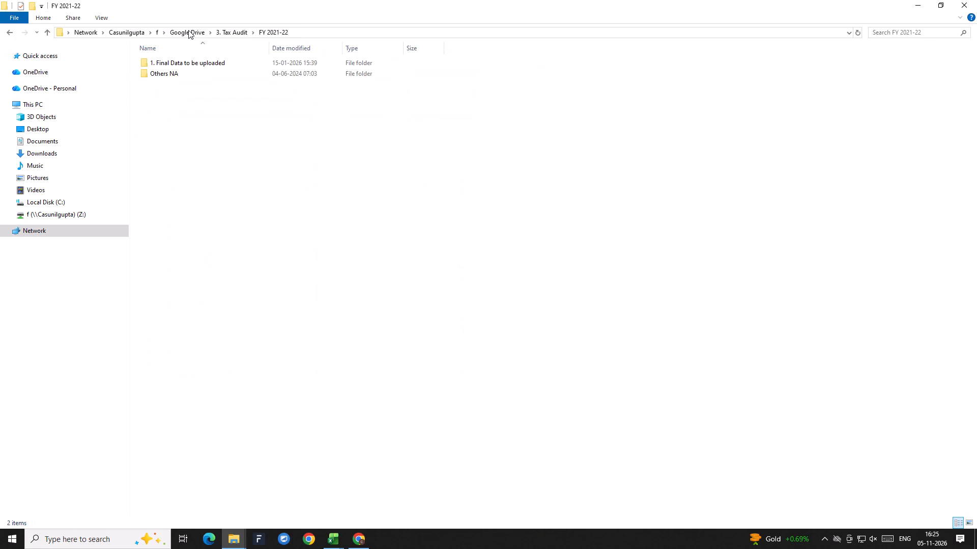
{"action": "key", "text": "Down"}
{"action": "key", "text": "Up"}
{"action": "key", "text": "Return"}
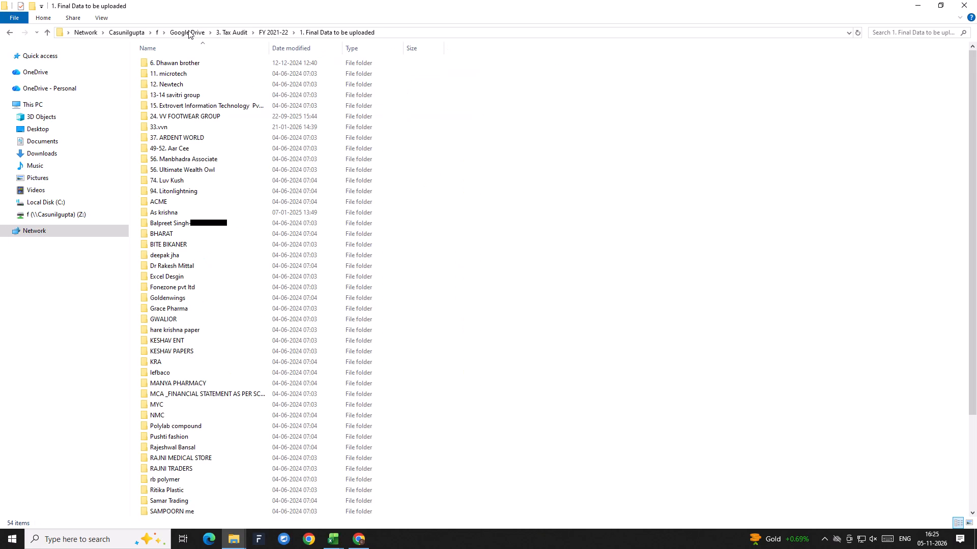
Look through the client folders in 1. Final Data to be uploaded for the Navkar Constech folder.
{"action": "key", "text": "Down"}
{"action": "key", "text": "Down"}
{"action": "key", "text": "Down"}
{"action": "key", "text": "Down"}
{"action": "key", "text": "Down"}
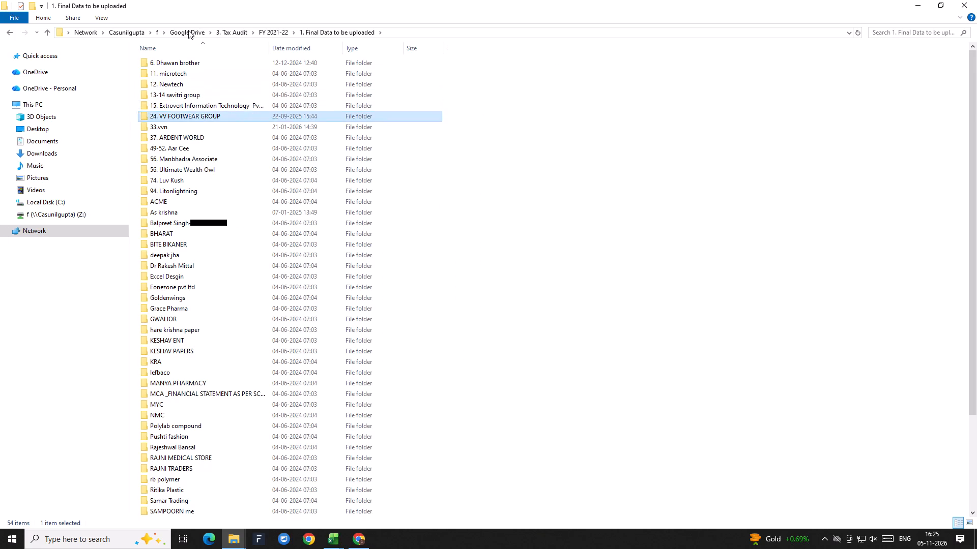
{"action": "key", "text": "Down"}
{"action": "key", "text": "Up"}
{"action": "key", "text": "Up"}
{"action": "key", "text": "Down"}
{"action": "key", "text": "Down"}
{"action": "key", "text": "Down"}
{"action": "key", "text": "Down"}
{"action": "key", "text": "Down"}
{"action": "key", "text": "Down"}
{"action": "key", "text": "Down"}
{"action": "key", "text": "Down"}
{"action": "key", "text": "Down"}
{"action": "key", "text": "Down"}
{"action": "key", "text": "Down"}
{"action": "key", "text": "Down"}
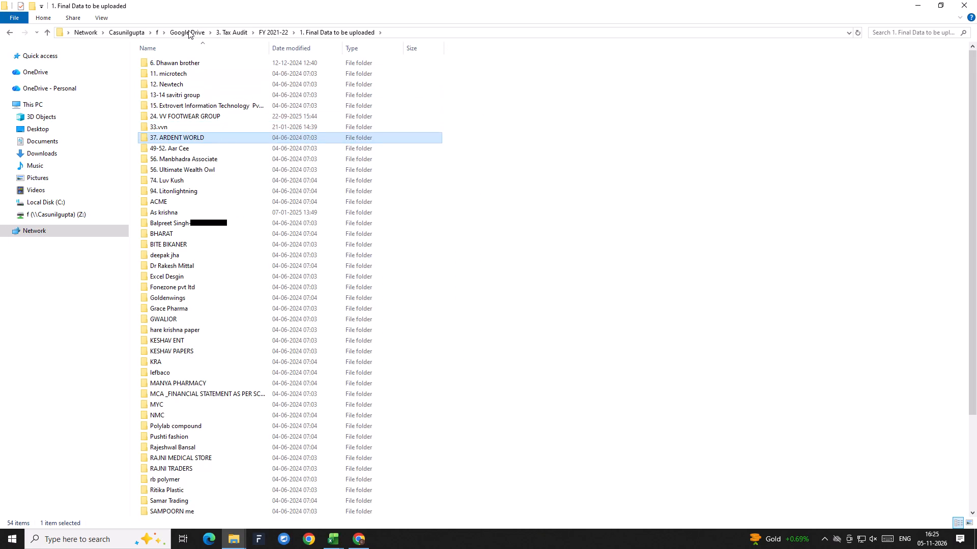
{"action": "key", "text": "n"}
{"action": "key", "text": "Down"}
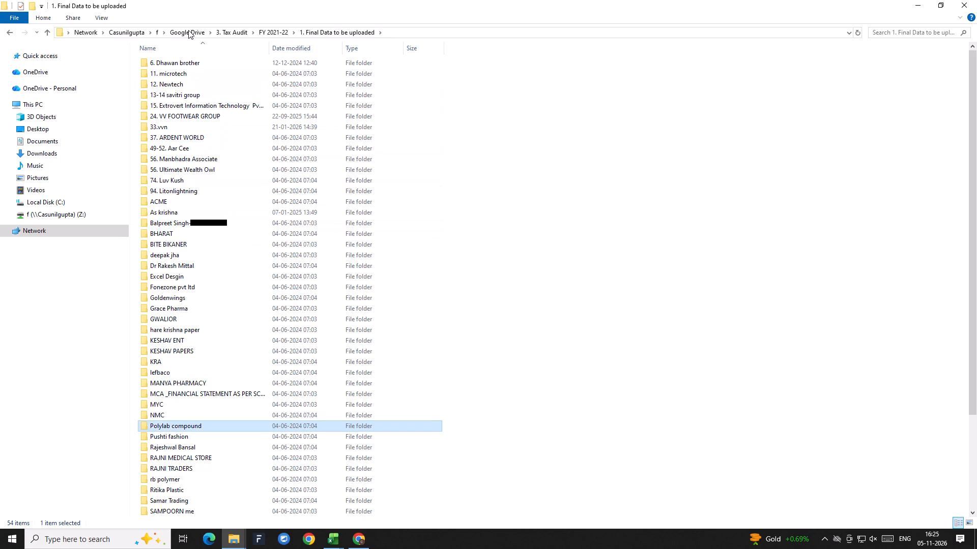
{"action": "type", "text": "nnn"}
{"action": "key", "text": "Up"}
{"action": "key", "text": "Up"}
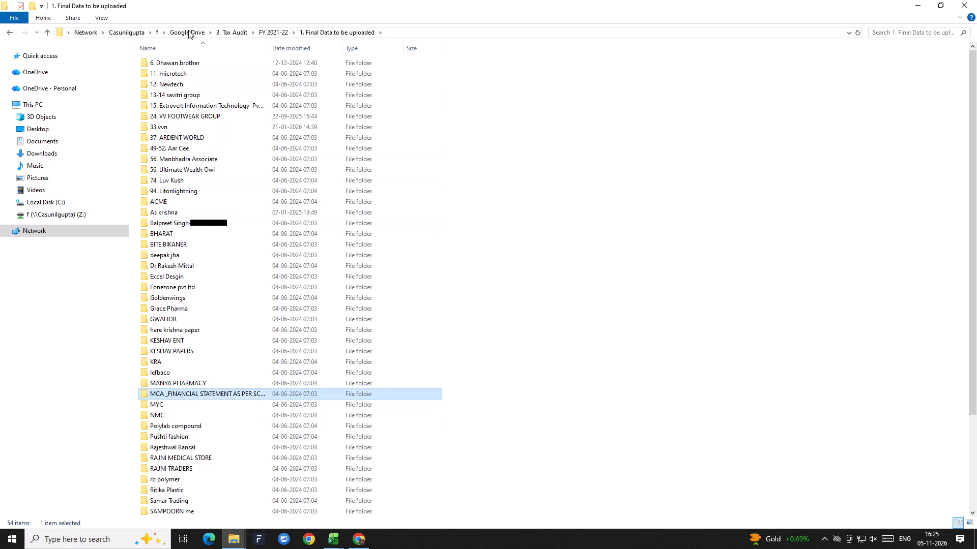
{"action": "key", "text": "Up"}
{"action": "key", "text": "Up"}
{"action": "key", "text": "Up"}
{"action": "key", "text": "Up"}
{"action": "key", "text": "Up"}
{"action": "key", "text": "Up"}
{"action": "key", "text": "Up"}
{"action": "key", "text": "Up"}
{"action": "key", "text": "Up"}
{"action": "key", "text": "Up"}
{"action": "key", "text": "Up"}
{"action": "key", "text": "Up"}
{"action": "key", "text": "Up"}
{"action": "key", "text": "Up"}
{"action": "key", "text": "Up"}
{"action": "key", "text": "Up"}
{"action": "key", "text": "Up"}
{"action": "key", "text": "Up"}
{"action": "key", "text": "Up"}
{"action": "key", "text": "Up"}
{"action": "key", "text": "Up"}
{"action": "key", "text": "Up"}
{"action": "key", "text": "Up"}
{"action": "key", "text": "Up"}
{"action": "key", "text": "Up"}
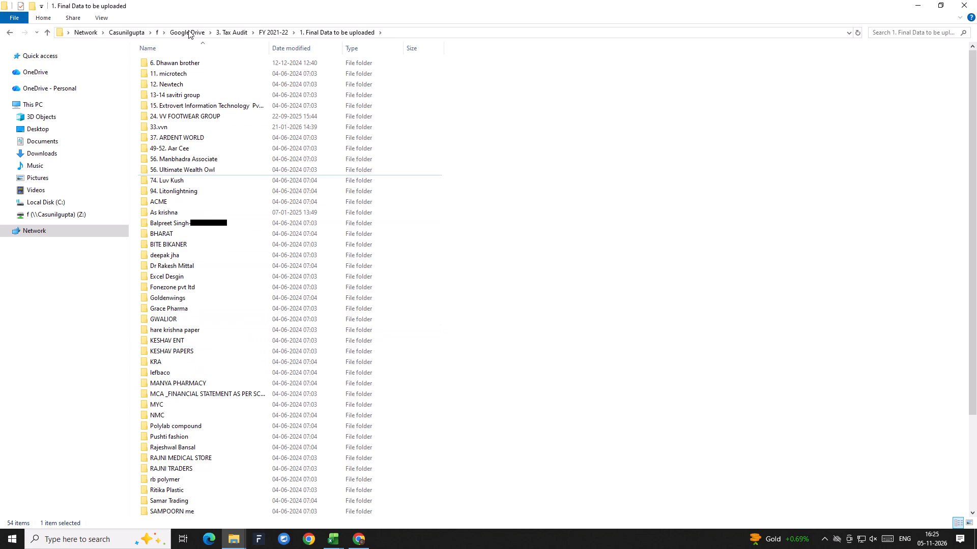
{"action": "key", "text": "Down"}
{"action": "key", "text": "Down"}
{"action": "key", "text": "Down"}
{"action": "key", "text": "Down"}
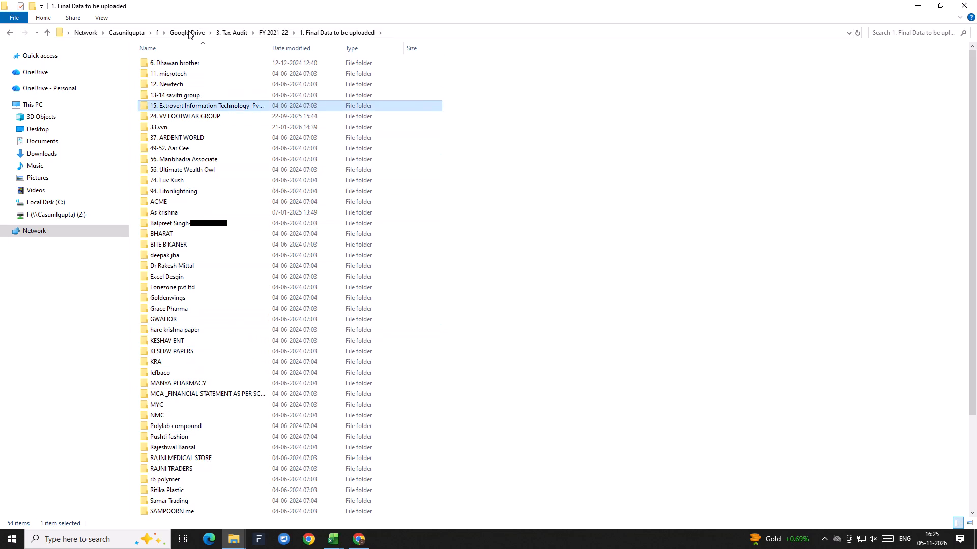
{"action": "key", "text": "Down"}
{"action": "key", "text": "Down"}
{"action": "key", "text": "Down"}
{"action": "key", "text": "Down"}
{"action": "key", "text": "Down"}
{"action": "key", "text": "Down"}
{"action": "key", "text": "Down"}
{"action": "key", "text": "Down"}
{"action": "key", "text": "Down"}
{"action": "key", "text": "Down"}
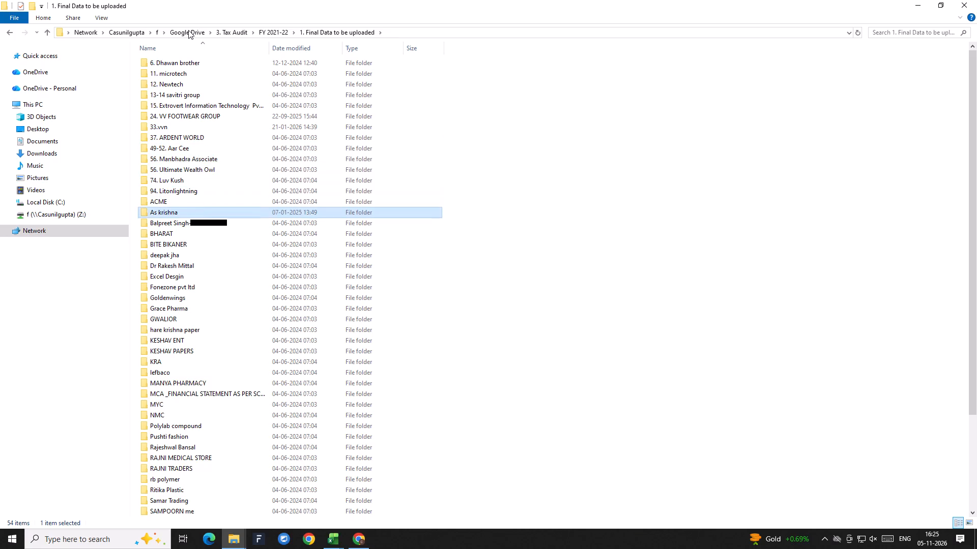
{"action": "key", "text": "Down"}
{"action": "key", "text": "Down"}
{"action": "key", "text": "Down"}
{"action": "key", "text": "Down"}
{"action": "key", "text": "Down"}
{"action": "key", "text": "Down"}
{"action": "key", "text": "Down"}
{"action": "key", "text": "Down"}
{"action": "key", "text": "Down"}
{"action": "key", "text": "Down"}
{"action": "key", "text": "Down"}
{"action": "key", "text": "Down"}
{"action": "key", "text": "Down"}
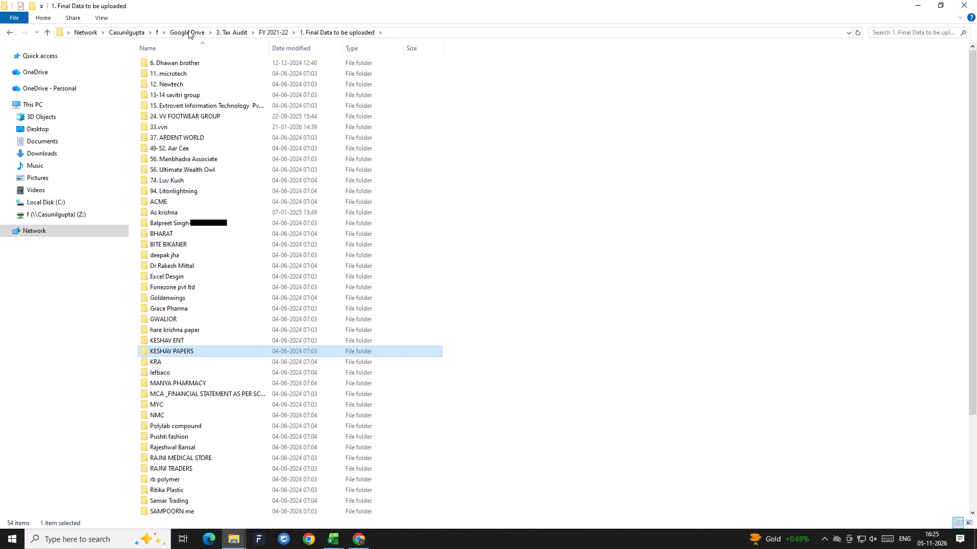
{"action": "key", "text": "Down"}
Open the NAVKAR CONSTECH PRIVATE LIMITED folder inside Others NA of FY 2021-22.
{"action": "key", "text": "BackSpace"}
{"action": "key", "text": "Down"}
{"action": "key", "text": "Return"}
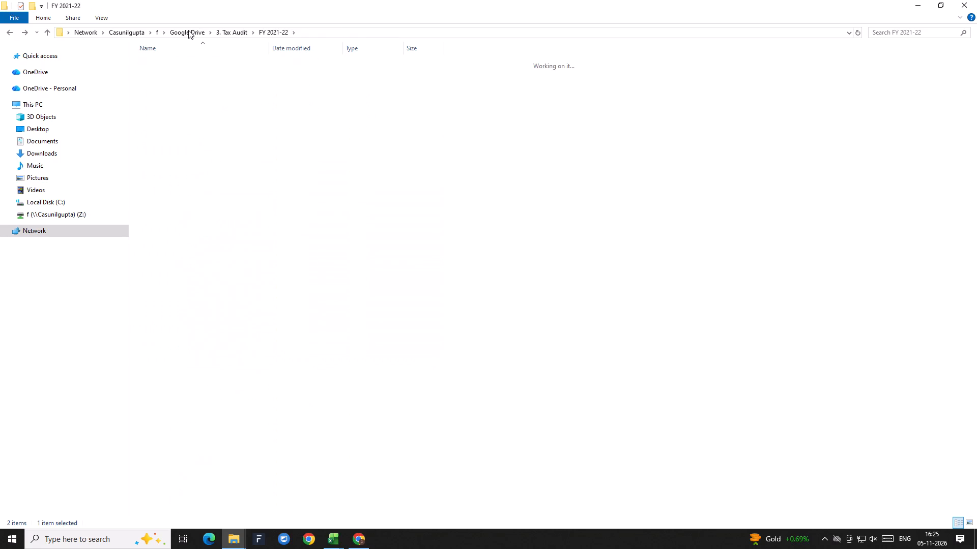
{"action": "type", "text": "na"}
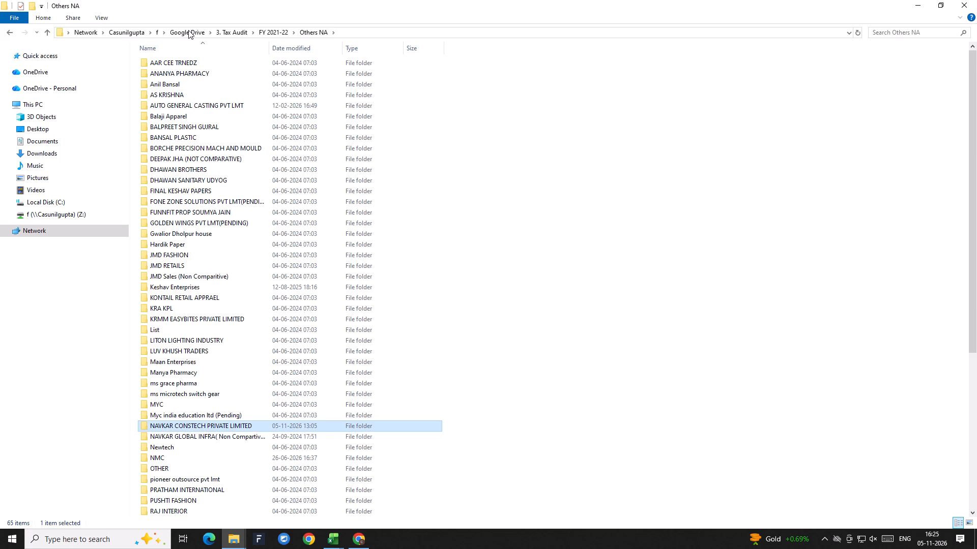
{"action": "key", "text": "Return"}
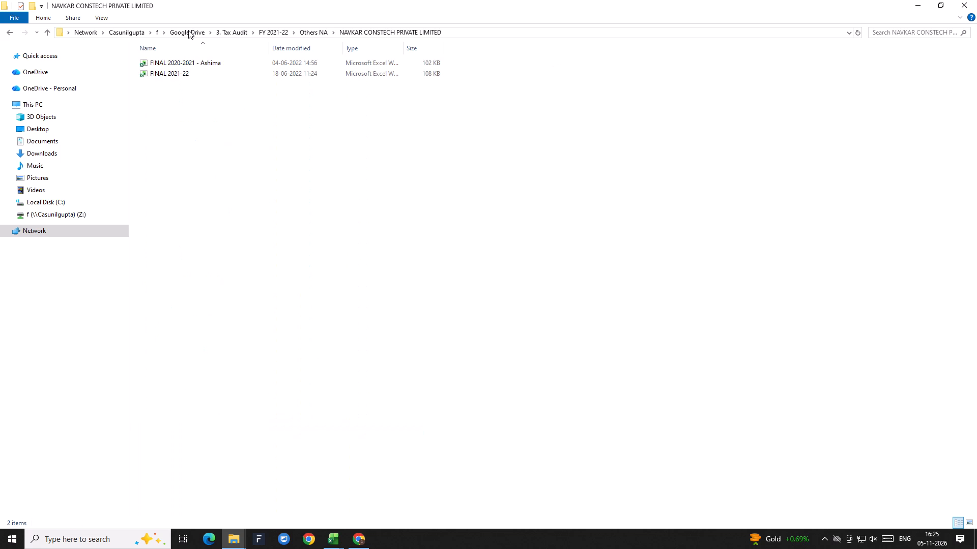
Open the FINAL 2020-2021 - Ashima workbook, view its BS sheet with editing enabled, and close the workbook.
{"action": "key", "text": "Down"}
{"action": "key", "text": "Down"}
{"action": "key", "text": "Up"}
{"action": "key", "text": "Up"}
{"action": "key", "text": "Down"}
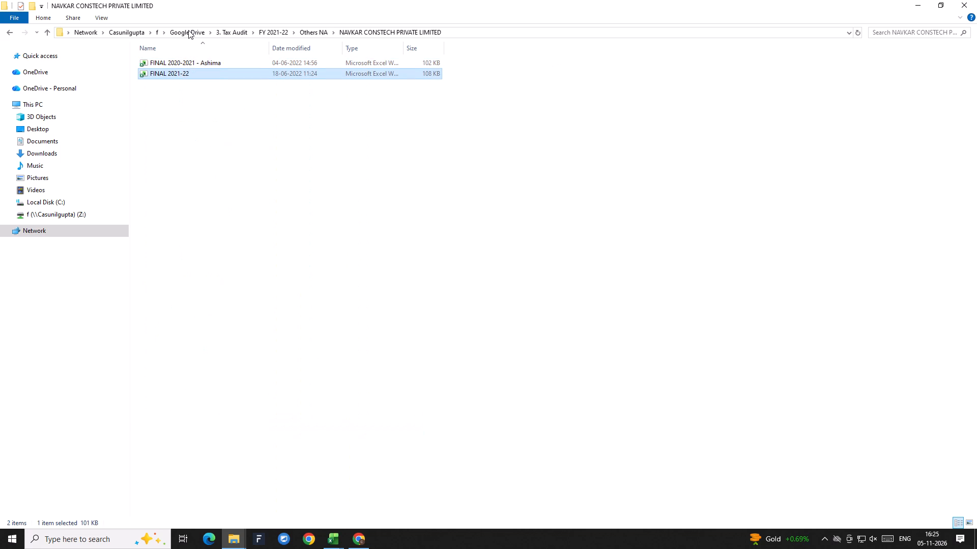
{"action": "key", "text": "Up"}
{"action": "key", "text": "Return"}
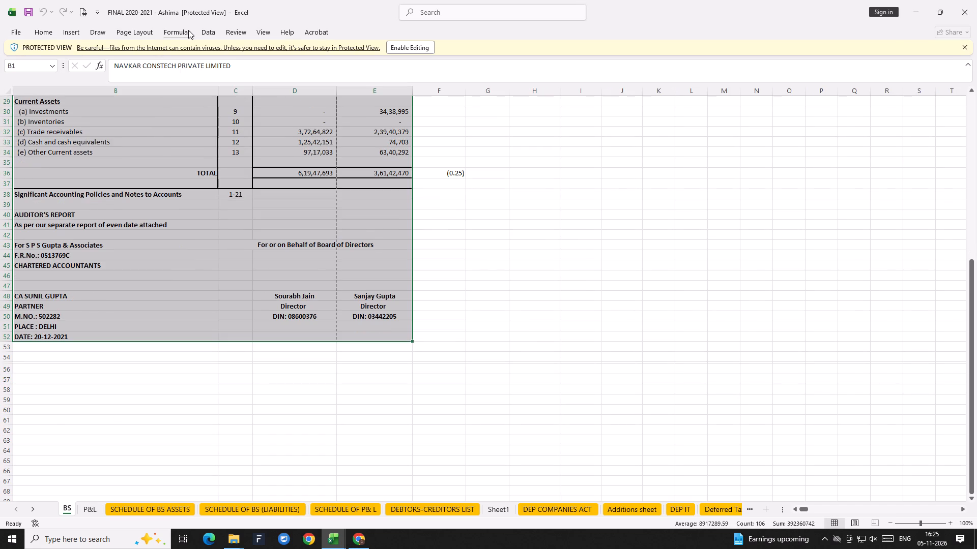
{"action": "left_click", "coordinate": [414, 47]}
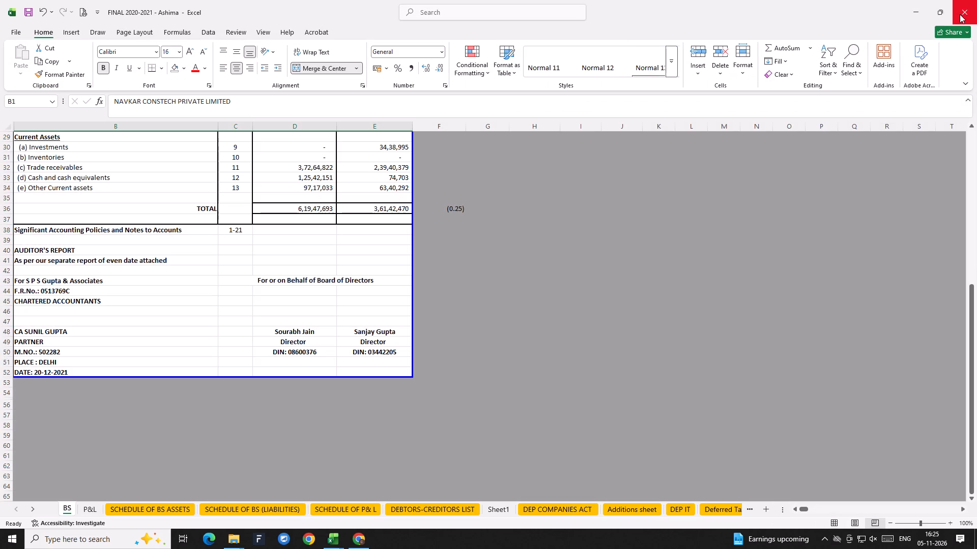
{"action": "left_click", "coordinate": [960, 14]}
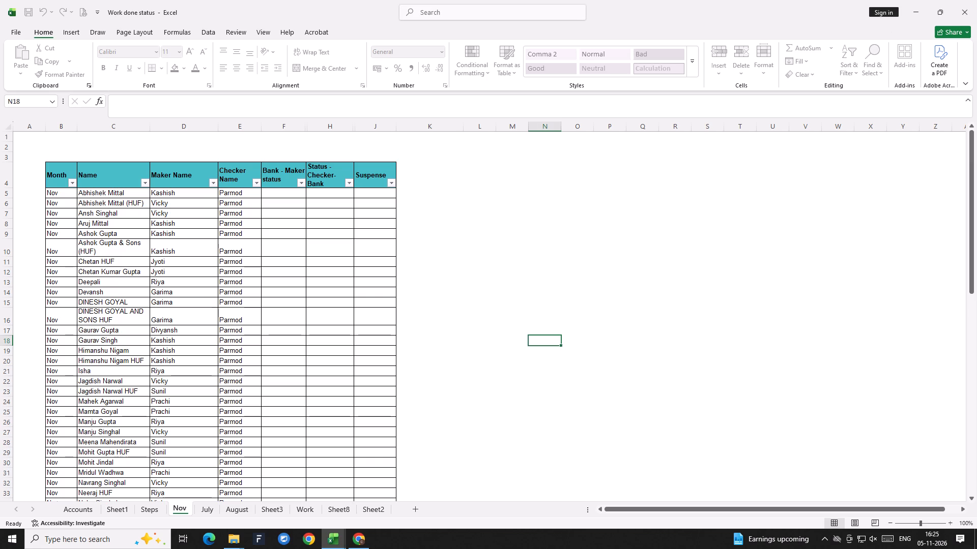
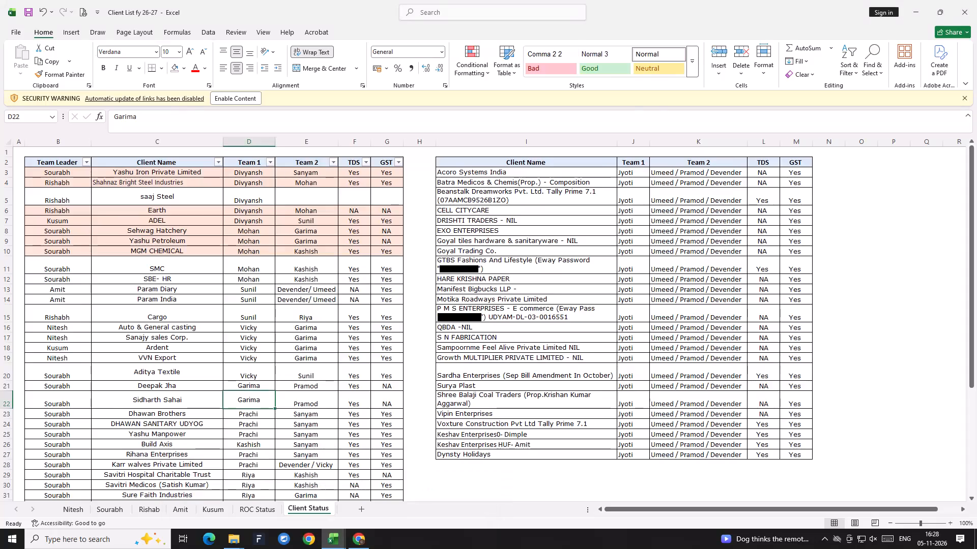
Remove the fill colour from the left-hand client table's data rows, B3:G46, on the Client Status sheet.
{"action": "scroll", "coordinate": [413, 235], "scroll_direction": "down", "scroll_amount": 3}
{"action": "scroll", "coordinate": [321, 267], "scroll_direction": "up", "scroll_amount": 9}
{"action": "left_click", "coordinate": [311, 200]}
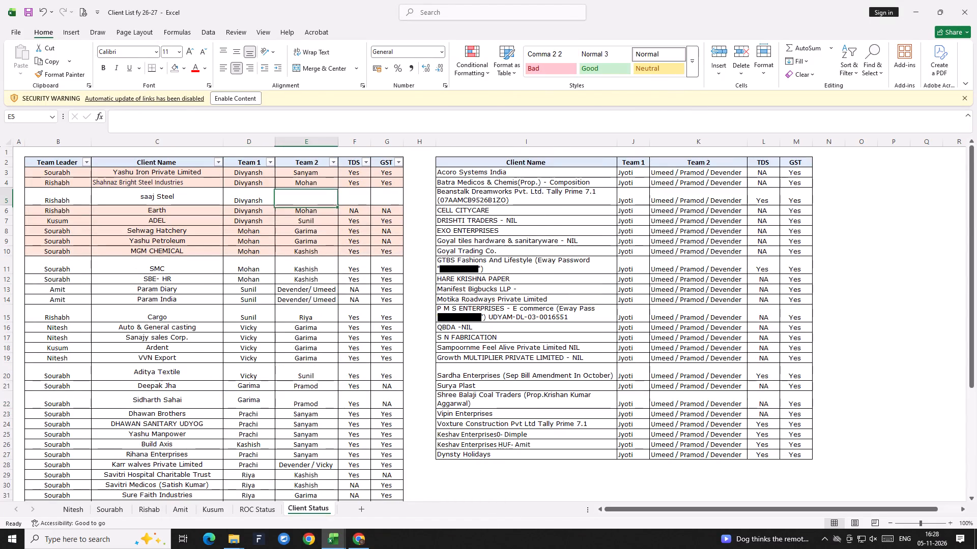
{"action": "key", "text": "Up"}
{"action": "key", "text": "Left"}
{"action": "key", "text": "Up"}
{"action": "key", "text": "Left"}
{"action": "key", "text": "Left"}
{"action": "key", "text": "Left"}
{"action": "key", "text": "Right"}
{"action": "key", "text": "shift+Down"}
{"action": "key", "text": "shift+Down"}
{"action": "key", "text": "shift+Down"}
{"action": "key", "text": "shift+Down"}
{"action": "key", "text": "shift+Right"}
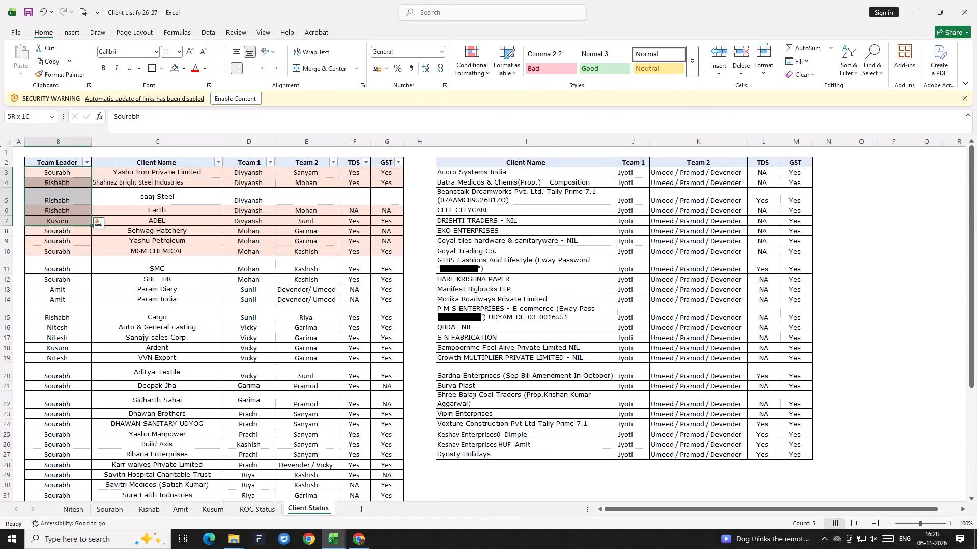
{"action": "key", "text": "shift+Right"}
{"action": "key", "text": "shift+Down"}
{"action": "key", "text": "shift+Right"}
{"action": "key", "text": "shift+Right"}
{"action": "key", "text": "shift+Down"}
{"action": "key", "text": "shift+Down"}
{"action": "key", "text": "shift+Right"}
{"action": "key", "text": "ctrl+shift+Down"}
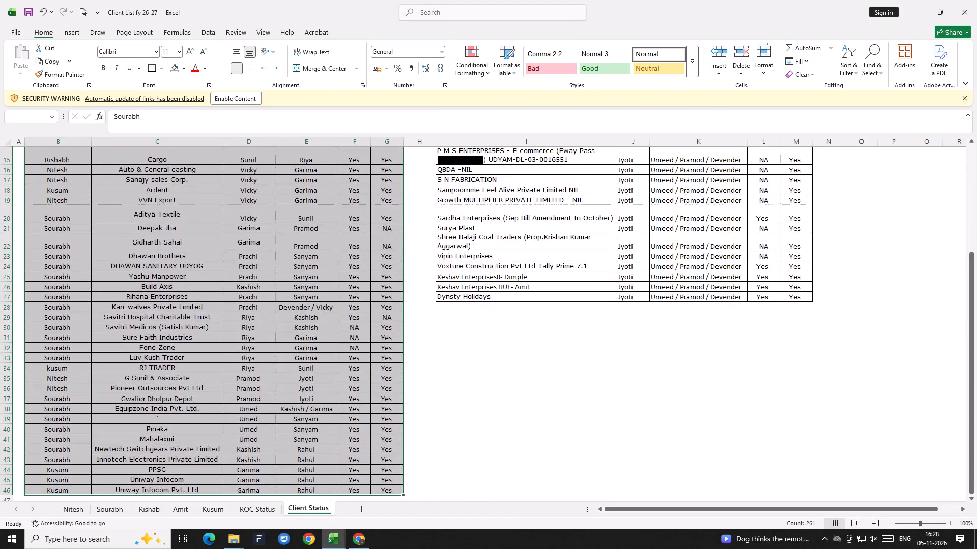
{"action": "key", "text": "alt+h"}
{"action": "key", "text": "alt+h"}
{"action": "key", "text": "n"}
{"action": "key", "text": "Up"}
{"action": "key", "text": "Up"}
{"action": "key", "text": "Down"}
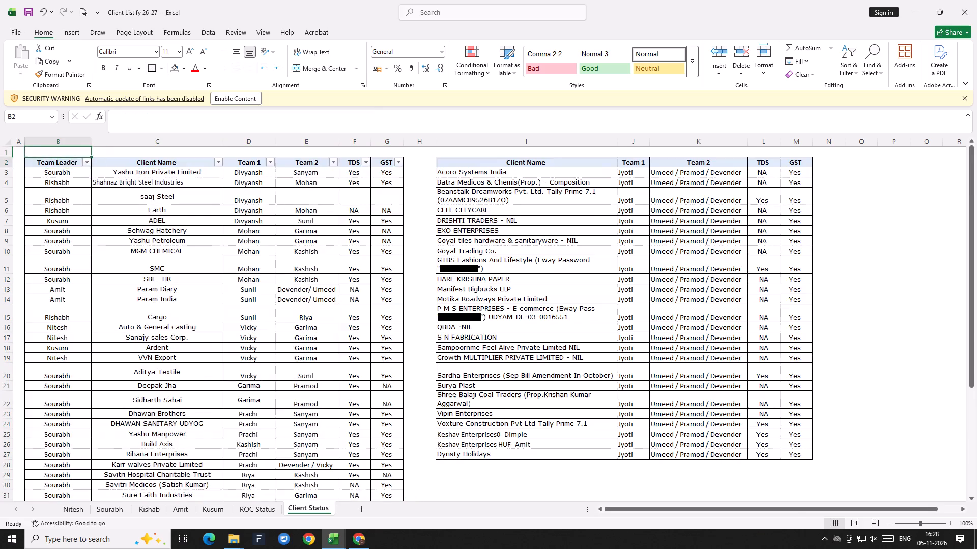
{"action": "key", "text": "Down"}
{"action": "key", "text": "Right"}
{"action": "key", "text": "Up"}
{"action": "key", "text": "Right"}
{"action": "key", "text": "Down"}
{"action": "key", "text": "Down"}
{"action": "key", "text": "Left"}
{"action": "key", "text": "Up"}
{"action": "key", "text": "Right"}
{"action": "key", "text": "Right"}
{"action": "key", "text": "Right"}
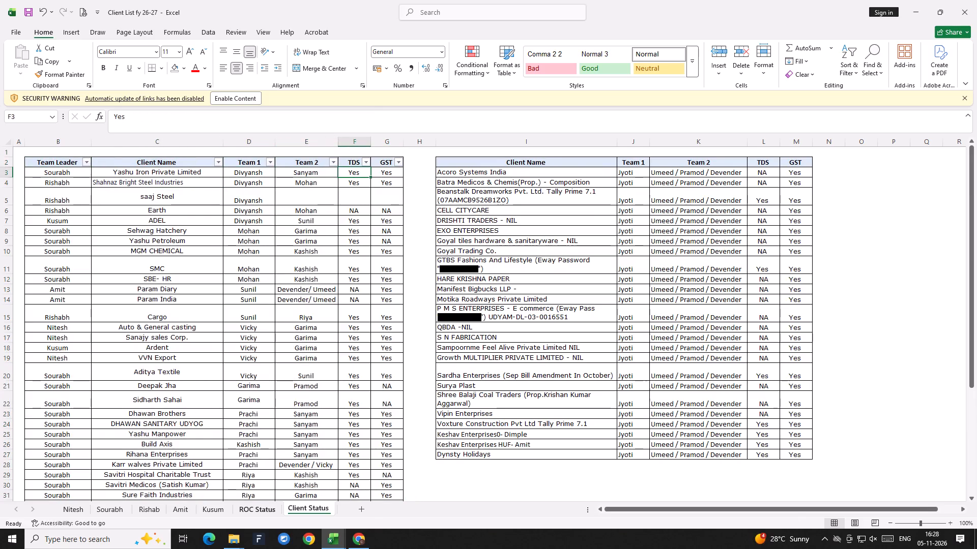
Switch to the open File Explorer window and go to This PC to reach the shared Z: drive.
{"action": "key", "text": "super+d"}
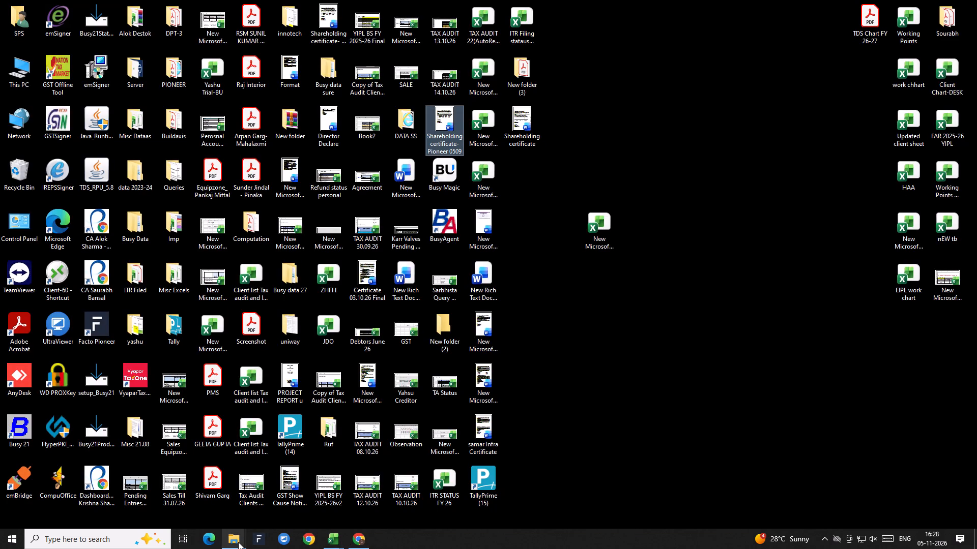
{"action": "left_click", "coordinate": [207, 491]}
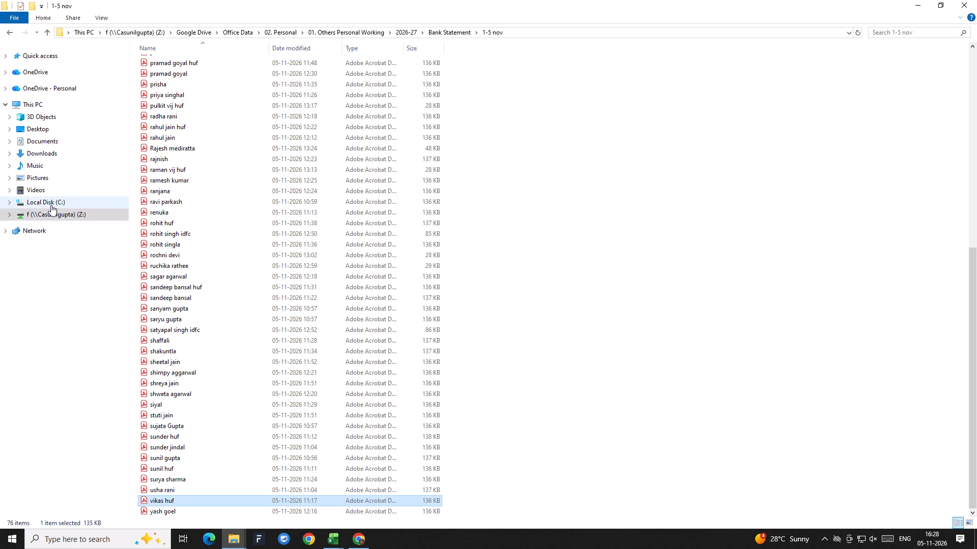
{"action": "left_click", "coordinate": [43, 109]}
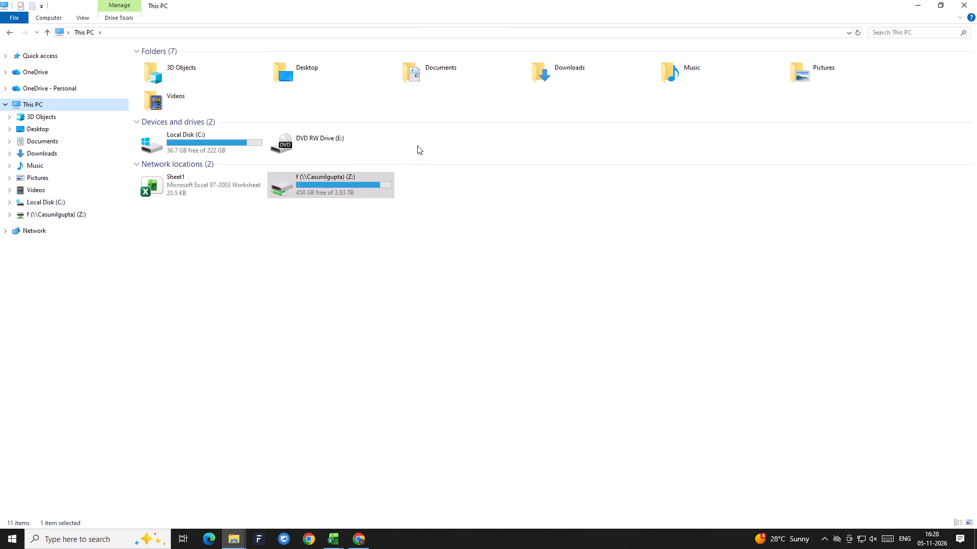
Open the Google Drive folder on the shared f (Z:) network drive.
{"action": "double_click", "coordinate": [328, 189]}
{"action": "key", "text": "Down"}
{"action": "key", "text": "Down"}
{"action": "key", "text": "Down"}
{"action": "key", "text": "Down"}
{"action": "key", "text": "Return"}
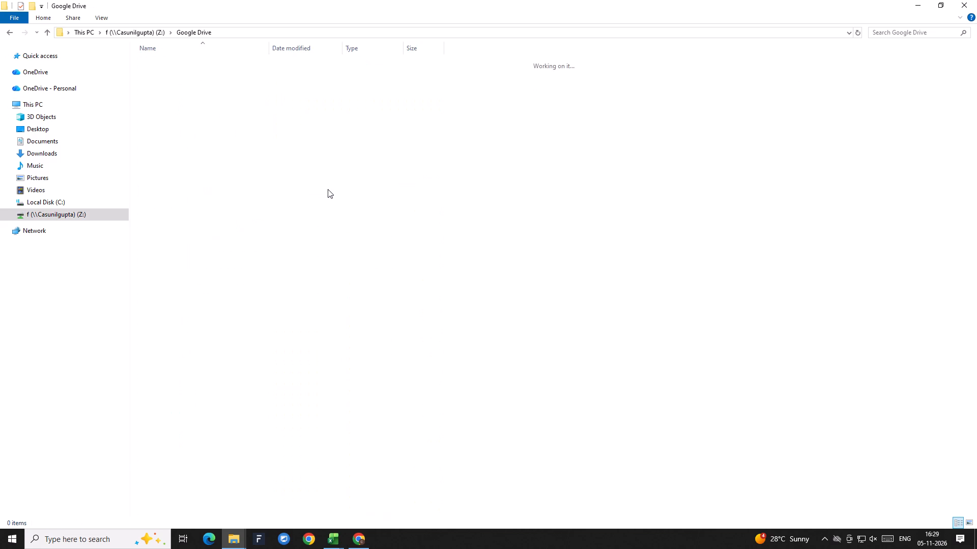
Open the Office Staff folder inside Google Drive.
{"action": "key", "text": "Down"}
{"action": "key", "text": "Down"}
{"action": "key", "text": "Down"}
{"action": "key", "text": "Down"}
{"action": "key", "text": "Down"}
{"action": "key", "text": "Down"}
{"action": "key", "text": "Down"}
{"action": "key", "text": "Down"}
{"action": "key", "text": "Down"}
{"action": "key", "text": "Down"}
{"action": "key", "text": "Down"}
{"action": "key", "text": "Down"}
{"action": "key", "text": "Down"}
{"action": "key", "text": "Down"}
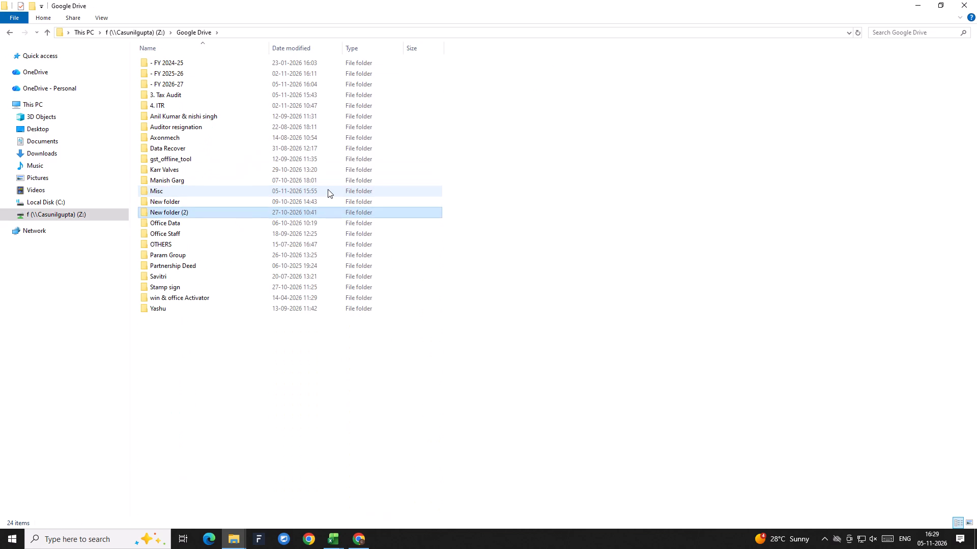
{"action": "key", "text": "Down"}
{"action": "key", "text": "Down"}
{"action": "key", "text": "Return"}
Open the Chartered Accountatnt folder inside Office Staff.
{"action": "key", "text": "Down"}
{"action": "key", "text": "Down"}
{"action": "key", "text": "Down"}
{"action": "key", "text": "Down"}
{"action": "key", "text": "Up"}
{"action": "key", "text": "Up"}
{"action": "key", "text": "Down"}
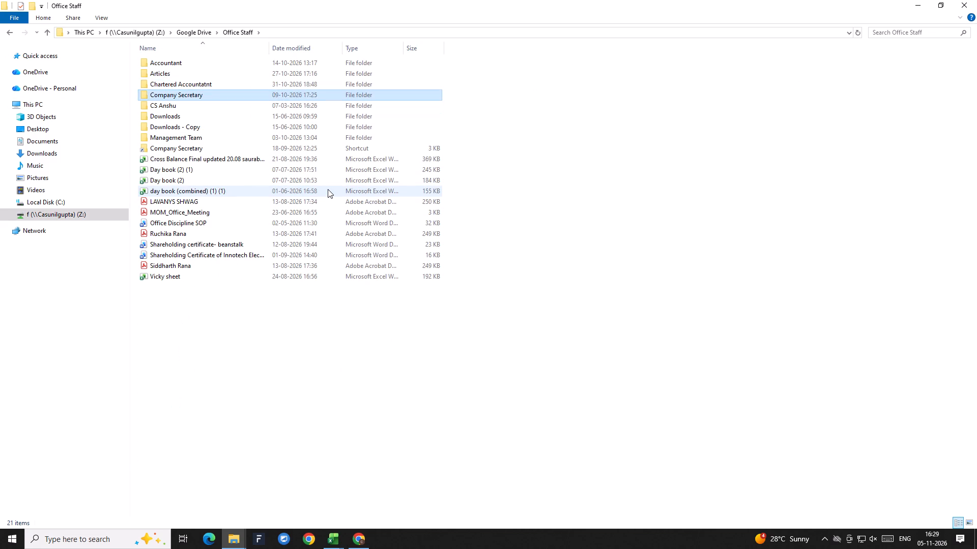
{"action": "key", "text": "Up"}
{"action": "key", "text": "Return"}
Open CA Sourabh's folder in the Chartered Accountatnt directory.
{"action": "key", "text": "Down"}
{"action": "key", "text": "Down"}
{"action": "key", "text": "Down"}
{"action": "key", "text": "Down"}
{"action": "key", "text": "Down"}
{"action": "key", "text": "Down"}
{"action": "key", "text": "Down"}
{"action": "key", "text": "Down"}
{"action": "key", "text": "Down"}
{"action": "key", "text": "Down"}
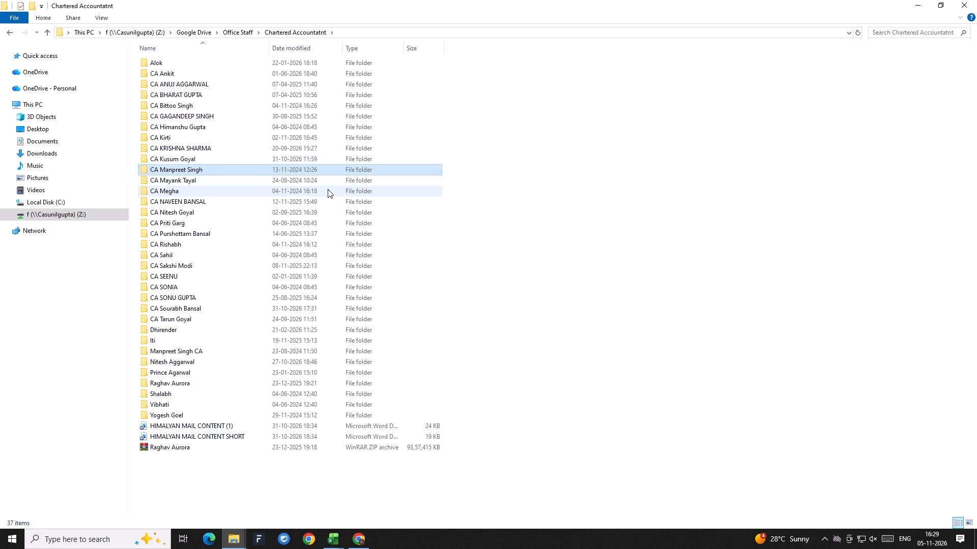
{"action": "key", "text": "Down"}
{"action": "key", "text": "Down"}
{"action": "key", "text": "Down"}
{"action": "key", "text": "Down"}
{"action": "key", "text": "Down"}
{"action": "key", "text": "Down"}
{"action": "key", "text": "Down"}
{"action": "key", "text": "Down"}
{"action": "key", "text": "Down"}
{"action": "key", "text": "Down"}
{"action": "key", "text": "Down"}
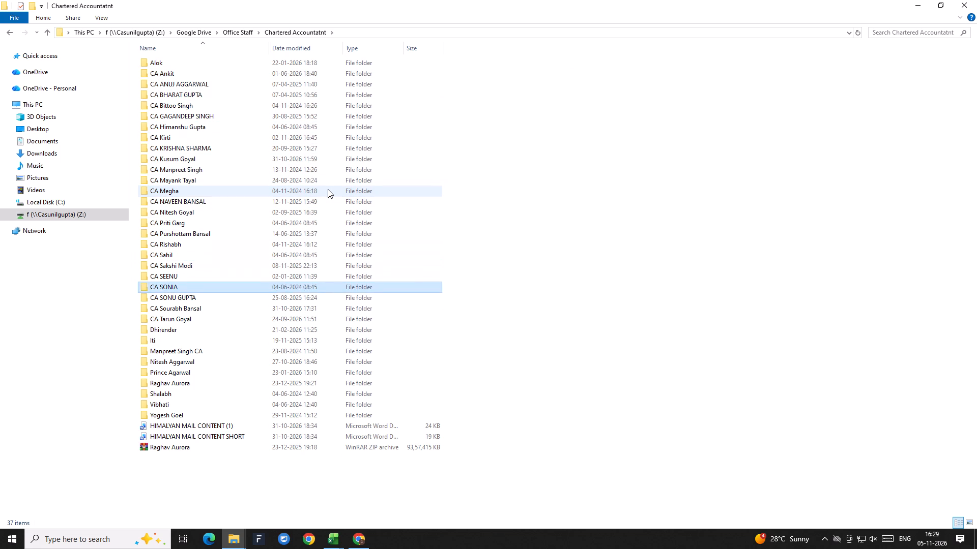
{"action": "key", "text": "Down"}
{"action": "key", "text": "Down"}
{"action": "key", "text": "Return"}
Look through the client chart workbooks and select the Copy of Client Chart-DESK file modified 31-10-2026.
{"action": "key", "text": "Down"}
{"action": "key", "text": "Down"}
{"action": "key", "text": "Down"}
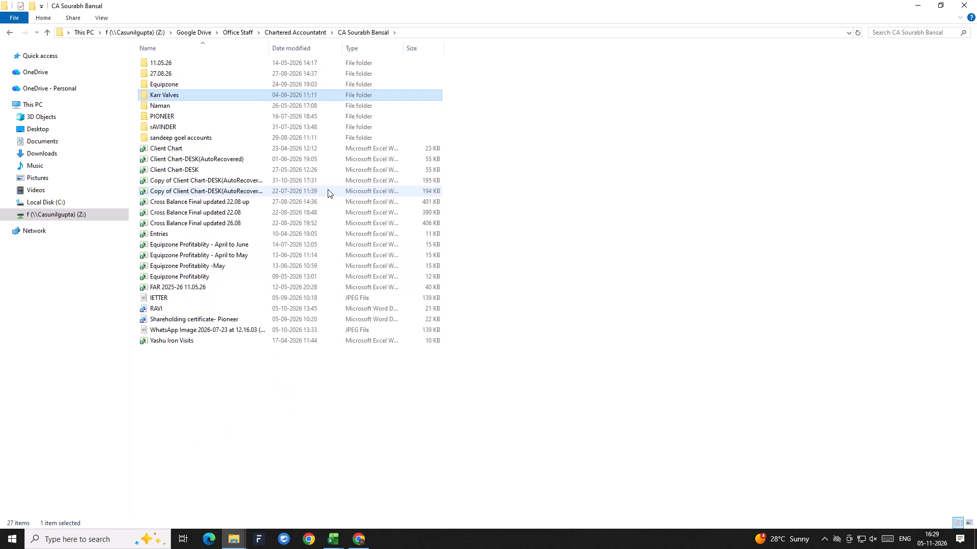
{"action": "key", "text": "Down"}
{"action": "key", "text": "Down"}
{"action": "key", "text": "Down"}
{"action": "key", "text": "Down"}
{"action": "key", "text": "Down"}
{"action": "key", "text": "Down"}
{"action": "key", "text": "Down"}
{"action": "key", "text": "Down"}
{"action": "key", "text": "Down"}
{"action": "key", "text": "Down"}
{"action": "key", "text": "Down"}
{"action": "key", "text": "Down"}
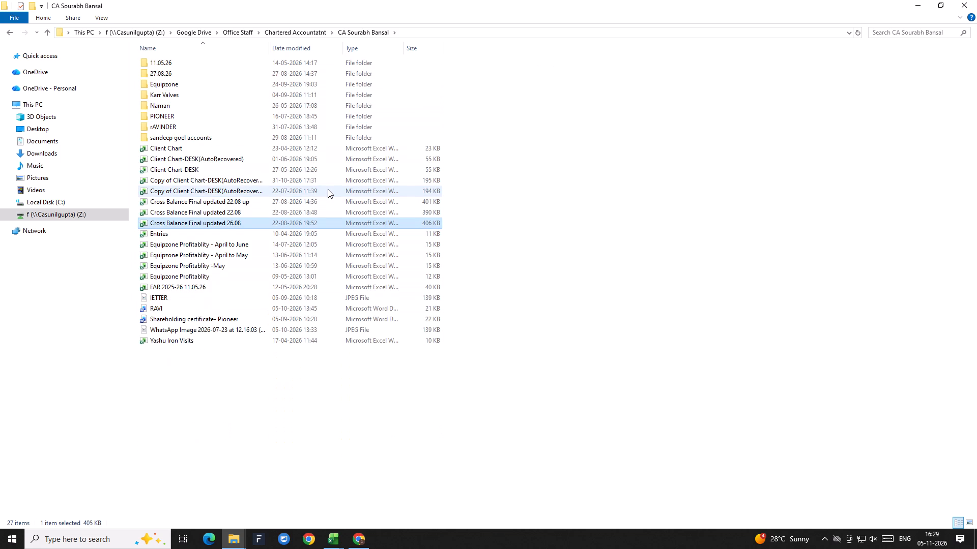
{"action": "key", "text": "Up"}
{"action": "key", "text": "Up"}
{"action": "key", "text": "Up"}
{"action": "key", "text": "Up"}
{"action": "key", "text": "Up"}
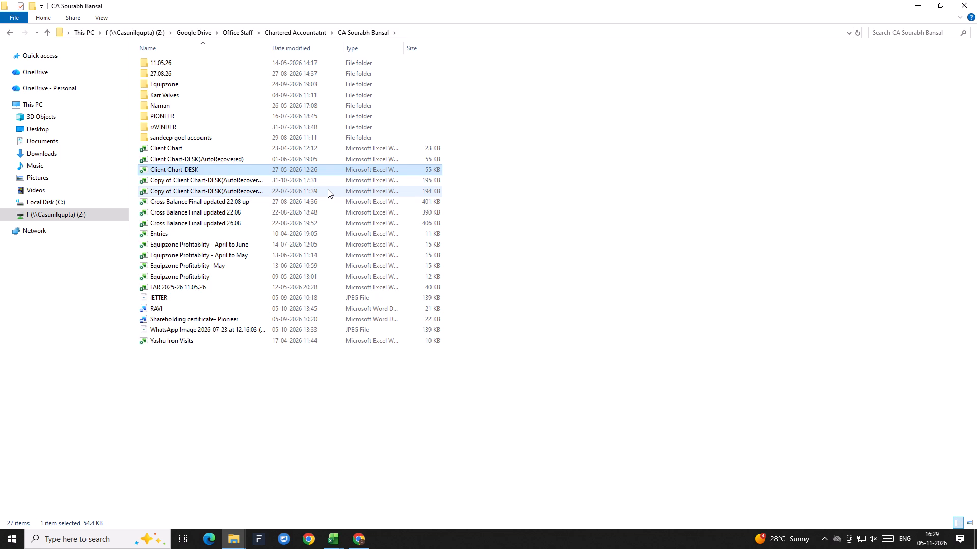
{"action": "key", "text": "Down"}
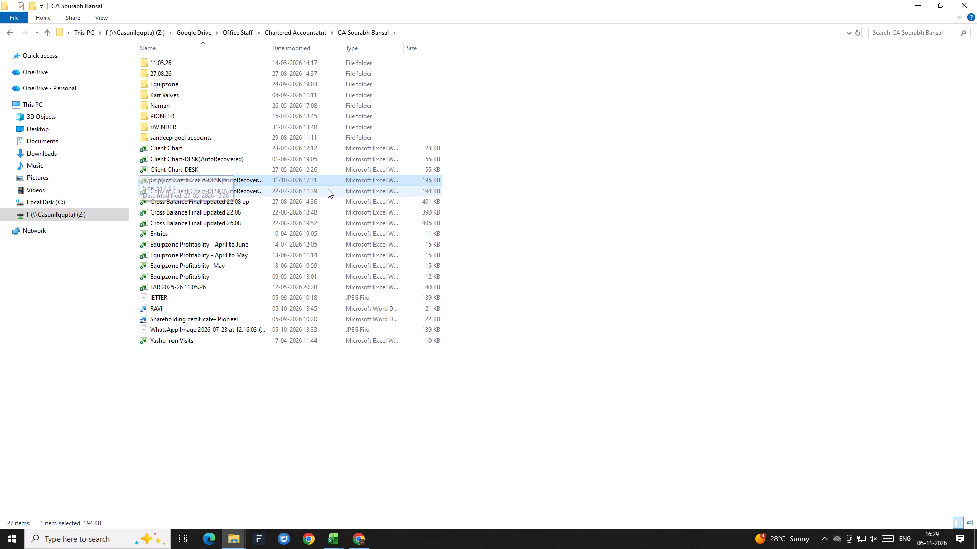
{"action": "key", "text": "Down"}
{"action": "key", "text": "Down"}
{"action": "key", "text": "Down"}
{"action": "key", "text": "Up"}
{"action": "key", "text": "Up"}
{"action": "key", "text": "Up"}
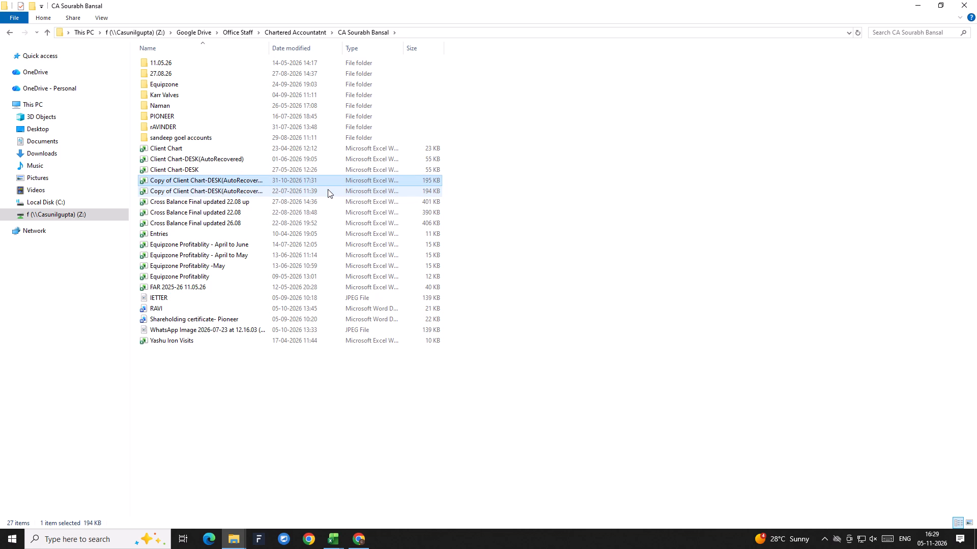
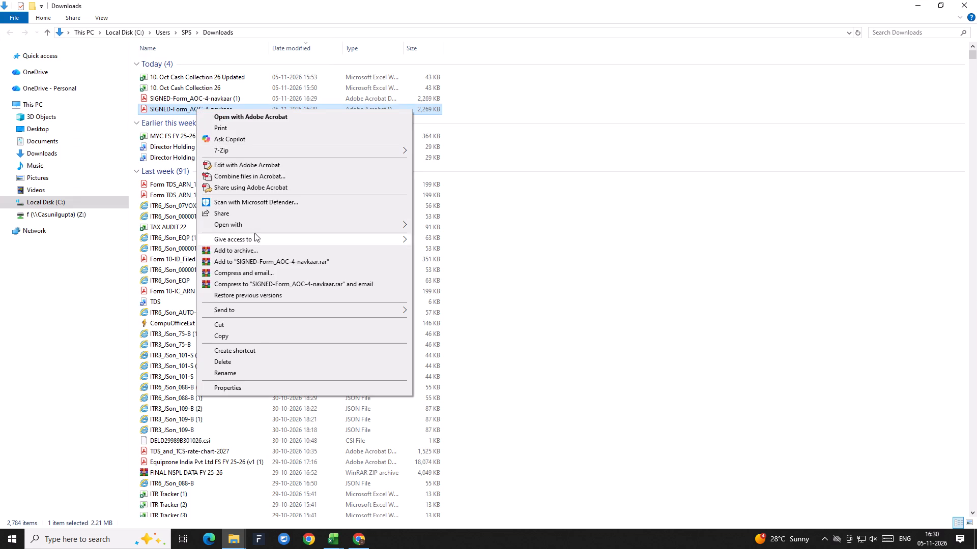
Open SIGNED-Form_AOC-4-navkaar from Downloads in Adobe Acrobat and allow the document's connection to the file copy, remembering the choice.
{"action": "left_click", "coordinate": [246, 223]}
{"action": "left_click", "coordinate": [463, 225]}
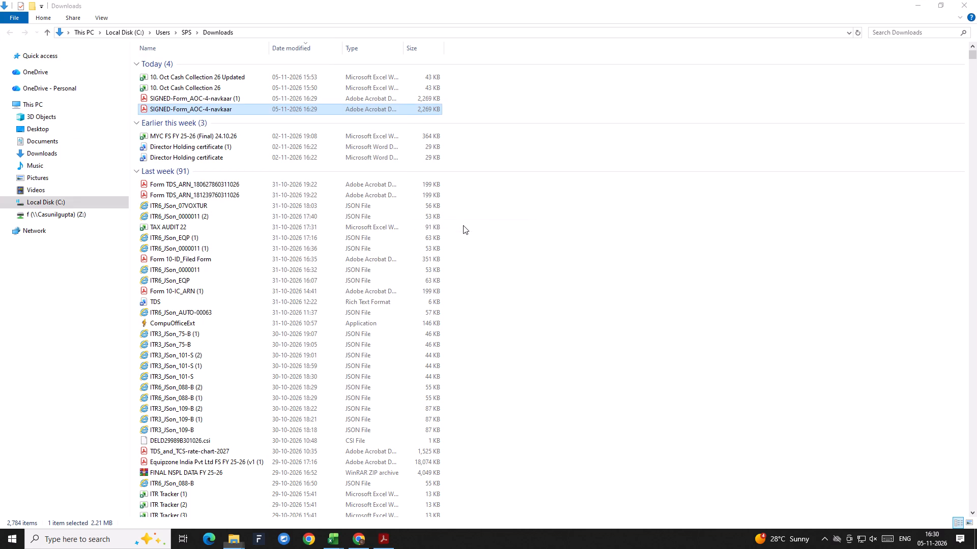
{"action": "left_click", "coordinate": [497, 306]}
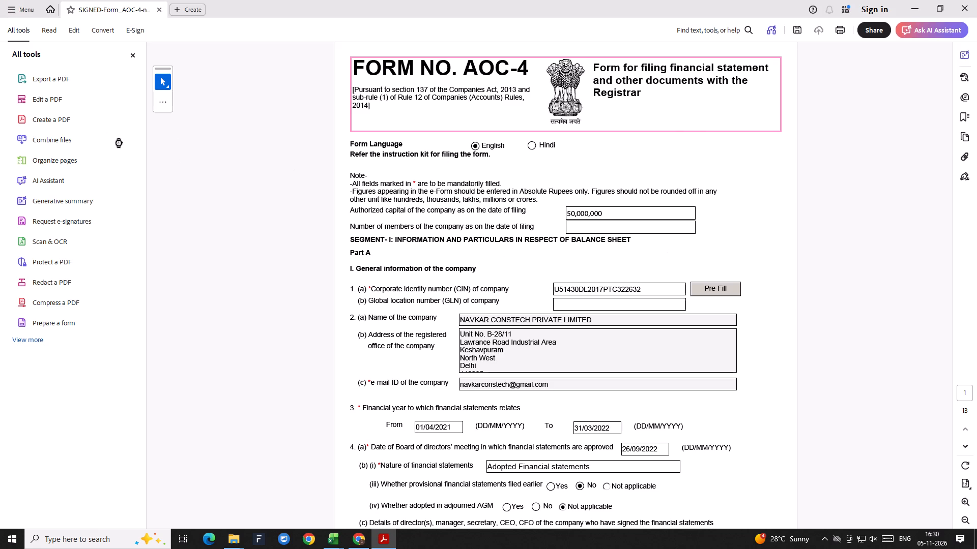
{"action": "scroll", "coordinate": [574, 335], "scroll_direction": "down", "scroll_amount": 9}
{"action": "scroll", "coordinate": [689, 378], "scroll_direction": "down", "scroll_amount": 1}
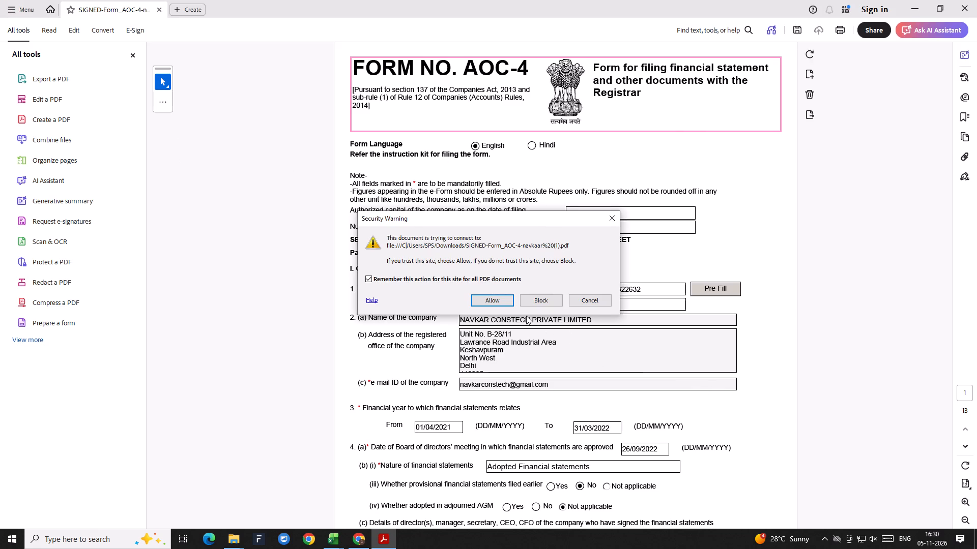
{"action": "left_click", "coordinate": [494, 302]}
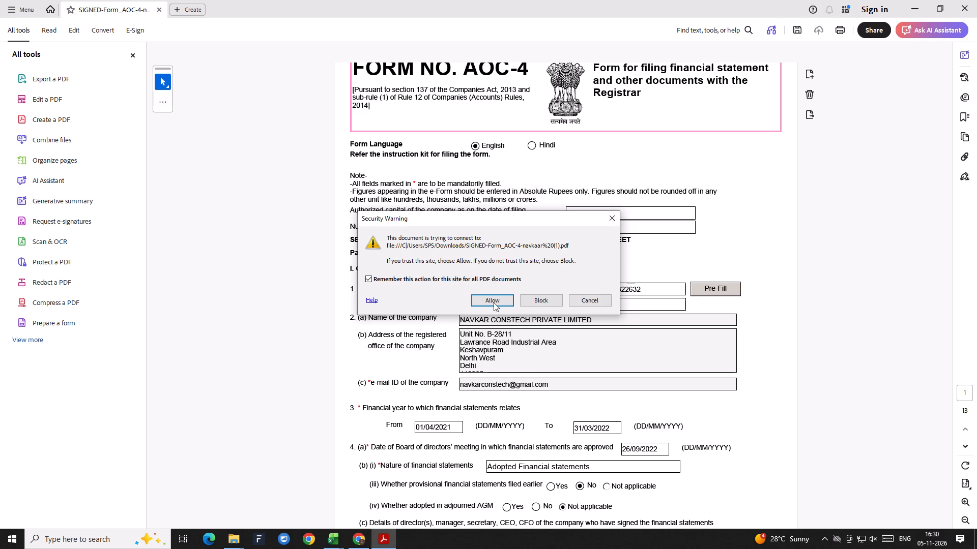
{"action": "left_click", "coordinate": [494, 302]}
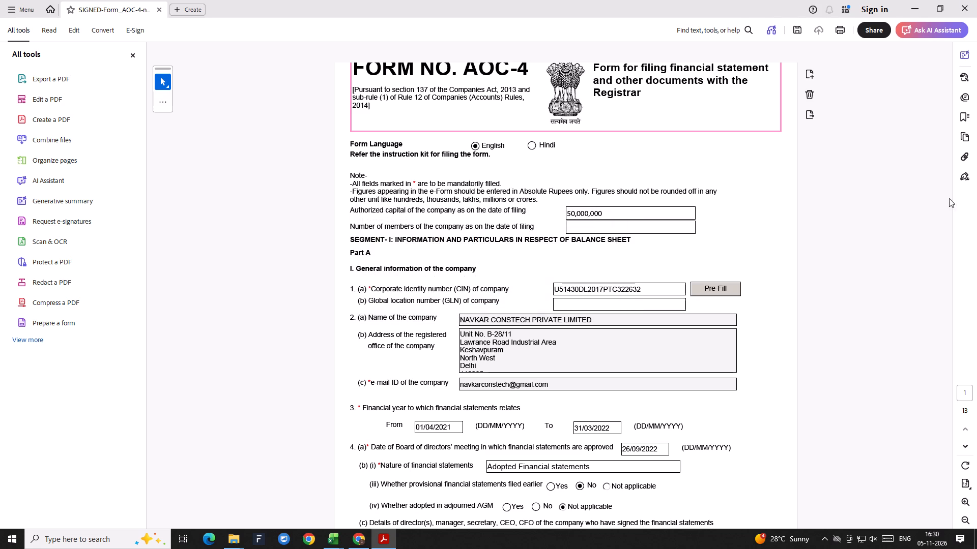
Open the attachment BSwith thousand fig.pdf from the signed AOC-4 form.
{"action": "left_click", "coordinate": [963, 159]}
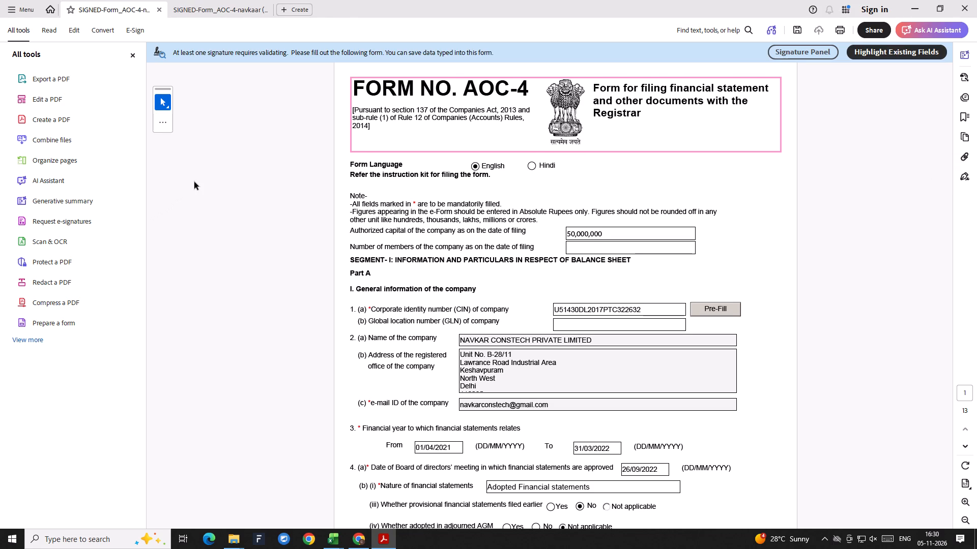
{"action": "left_click", "coordinate": [963, 157]}
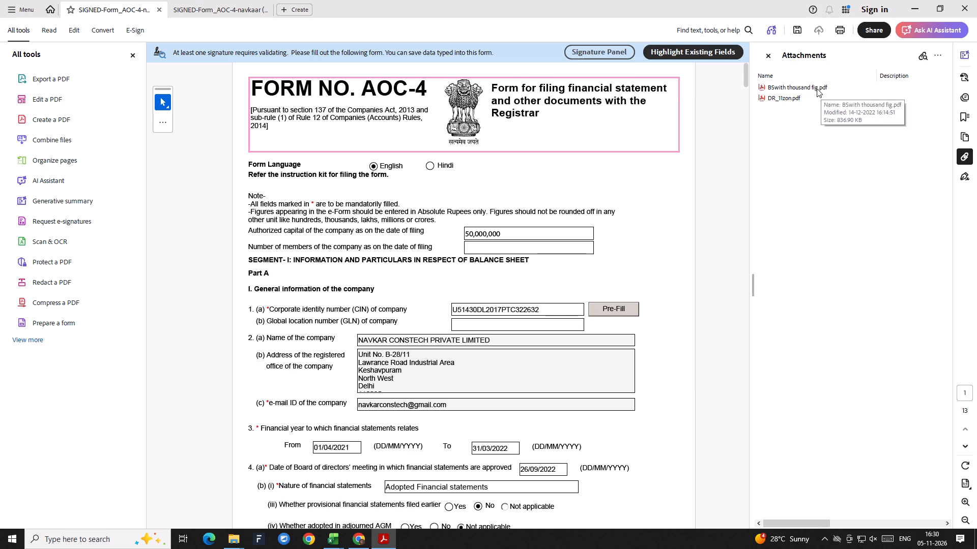
{"action": "double_click", "coordinate": [802, 86]}
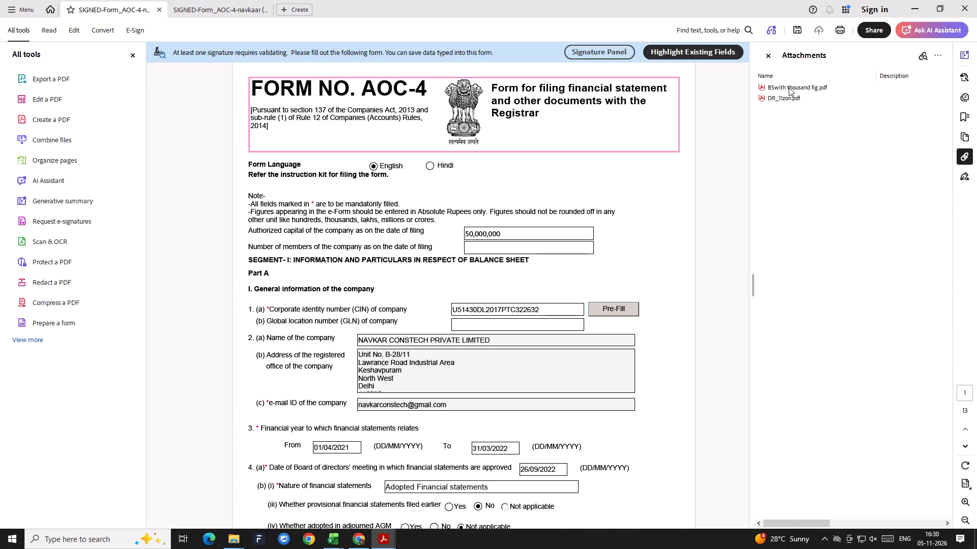
Look through the attached Navkar Constech financial statements, from the auditor's report to the balance sheet and the profit and loss statement.
{"action": "scroll", "coordinate": [579, 326], "scroll_direction": "down", "scroll_amount": 5}
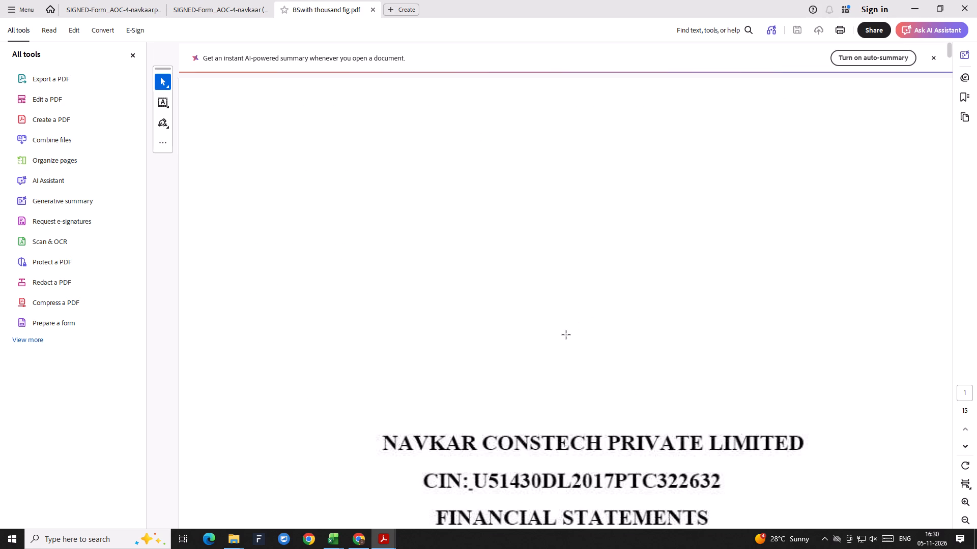
{"action": "scroll", "coordinate": [553, 362], "scroll_direction": "down", "scroll_amount": 4}
{"action": "scroll", "coordinate": [387, 187], "scroll_direction": "down", "scroll_amount": 5}
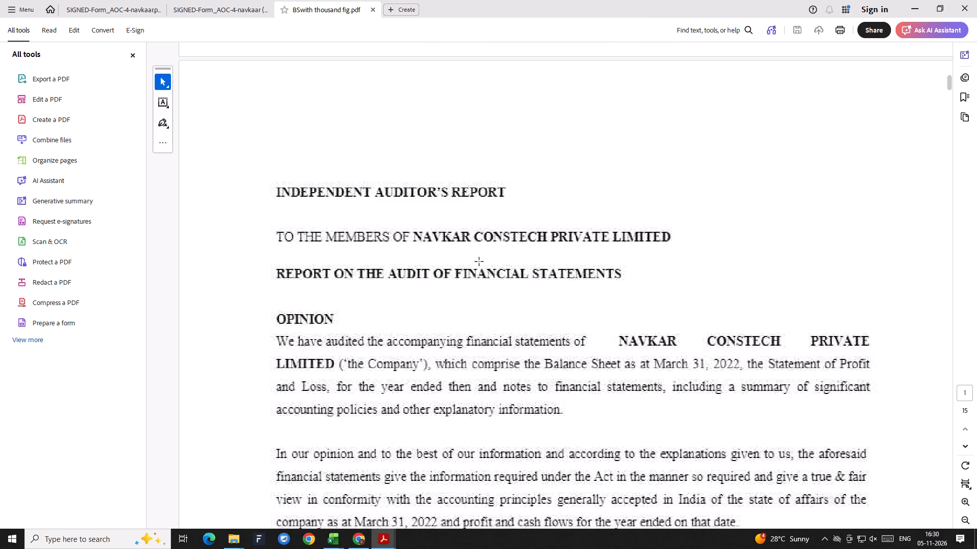
{"action": "scroll", "coordinate": [471, 264], "scroll_direction": "down", "scroll_amount": 4}
{"action": "scroll", "coordinate": [512, 262], "scroll_direction": "down", "scroll_amount": 2}
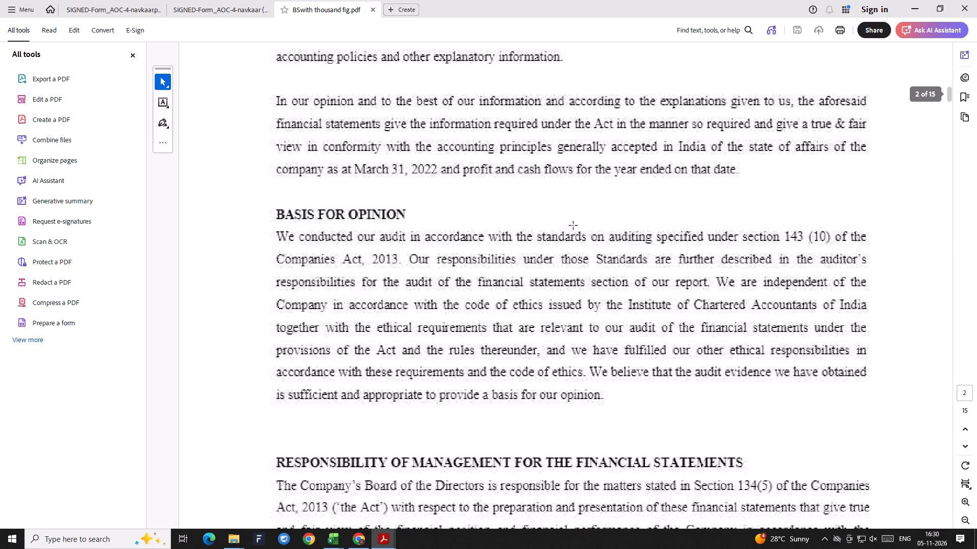
{"action": "scroll", "coordinate": [777, 115], "scroll_direction": "up", "scroll_amount": 3}
{"action": "left_click", "coordinate": [841, 34]}
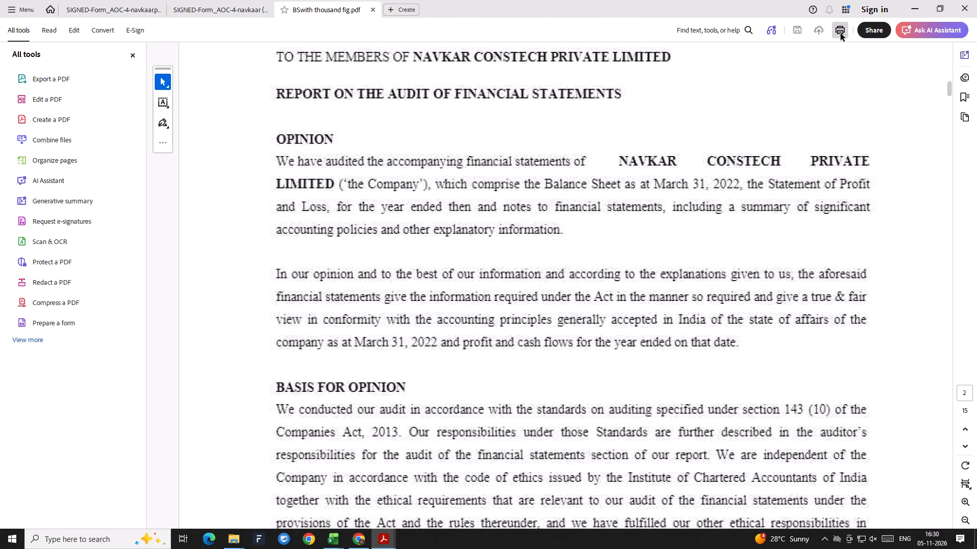
{"action": "key", "text": "Escape"}
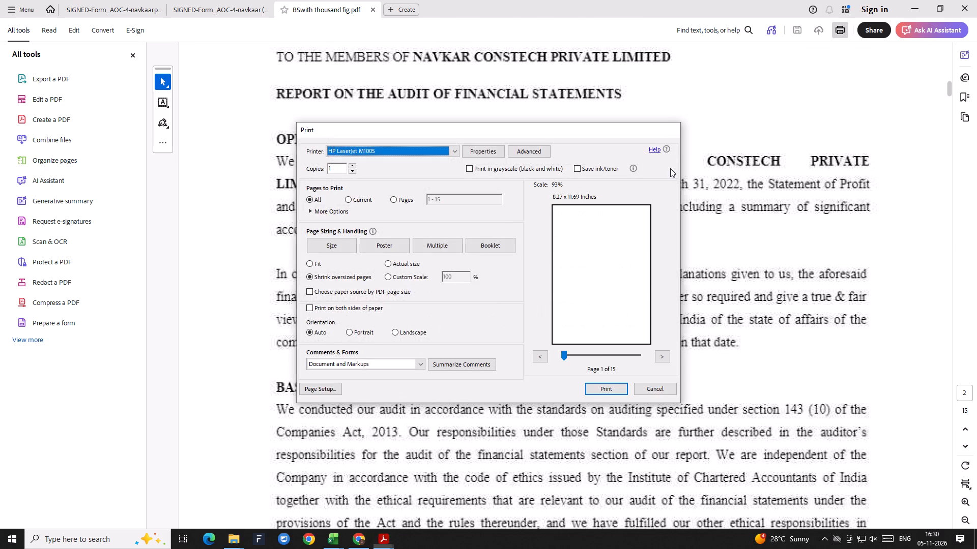
{"action": "scroll", "coordinate": [571, 272], "scroll_direction": "down", "scroll_amount": 20}
{"action": "scroll", "coordinate": [571, 272], "scroll_direction": "down", "scroll_amount": 14}
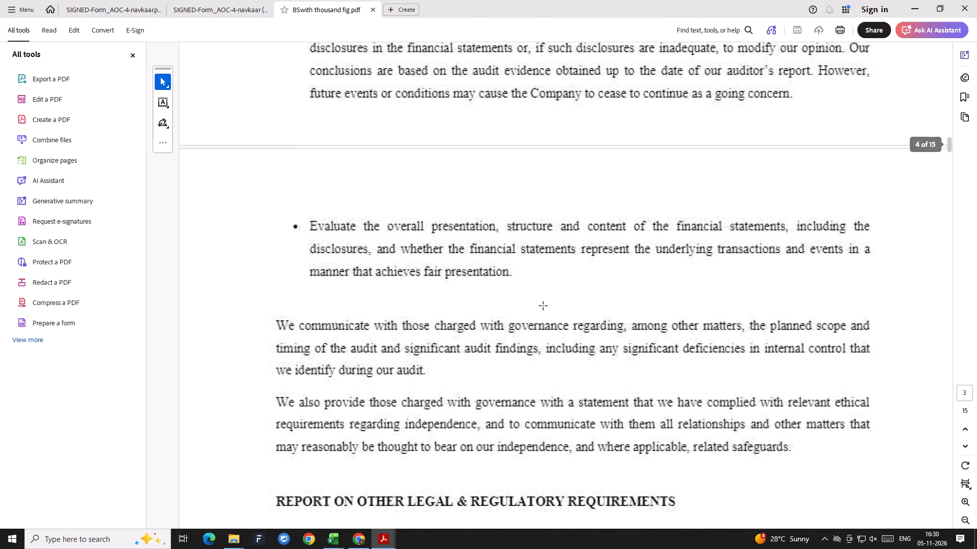
{"action": "scroll", "coordinate": [543, 306], "scroll_direction": "down", "scroll_amount": 20}
{"action": "scroll", "coordinate": [543, 306], "scroll_direction": "down", "scroll_amount": 15}
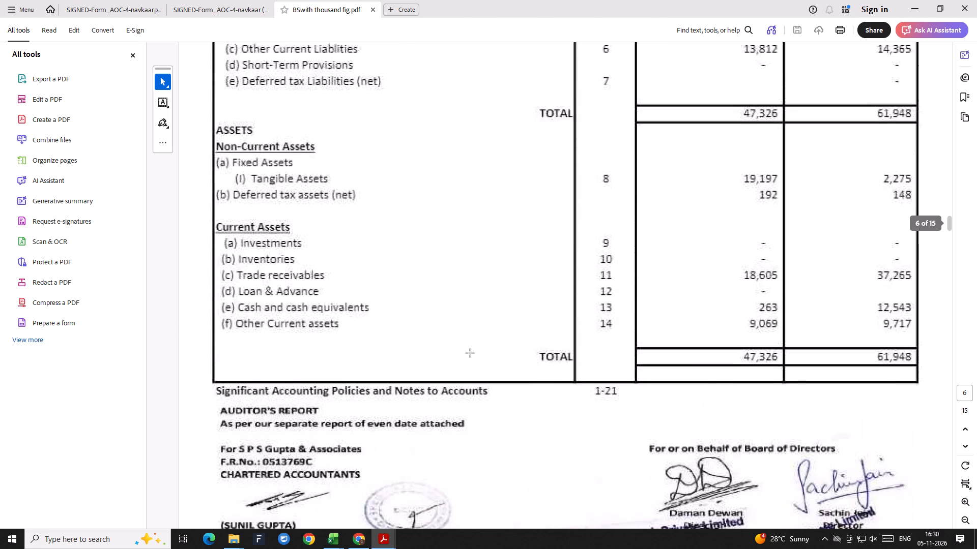
{"action": "scroll", "coordinate": [491, 349], "scroll_direction": "down", "scroll_amount": 9}
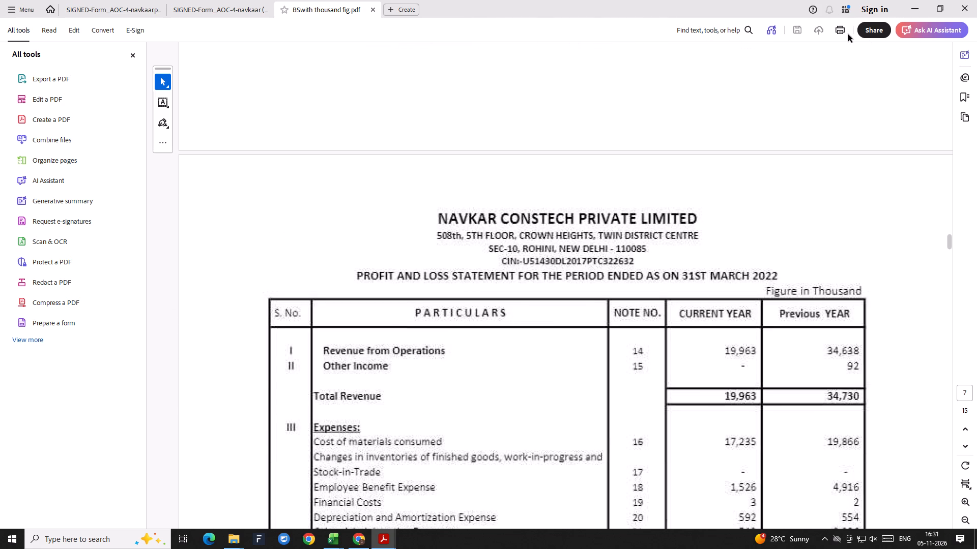
Print the attached financial statements to a PDF file using the Microsoft Print to PDF printer.
{"action": "left_click", "coordinate": [841, 34]}
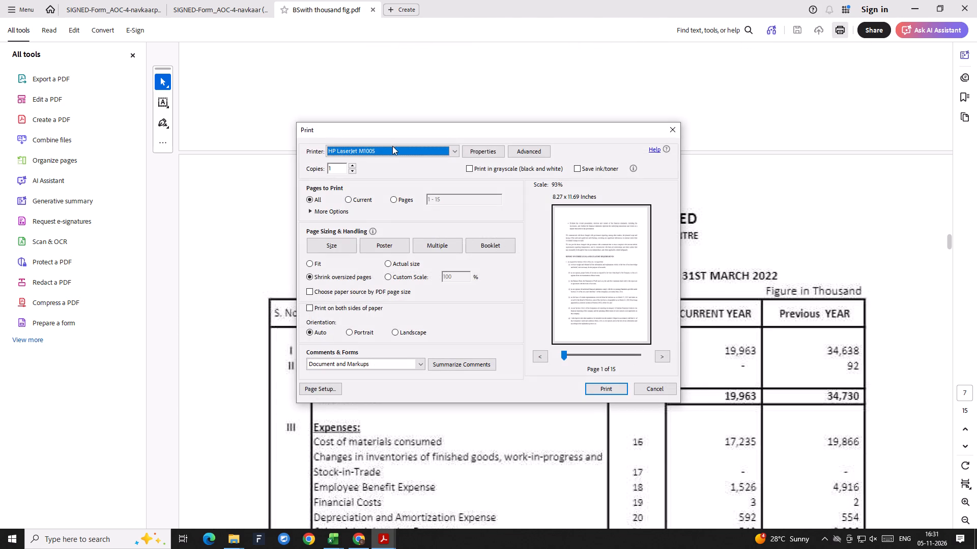
{"action": "left_click", "coordinate": [402, 151]}
{"action": "left_click", "coordinate": [366, 190]}
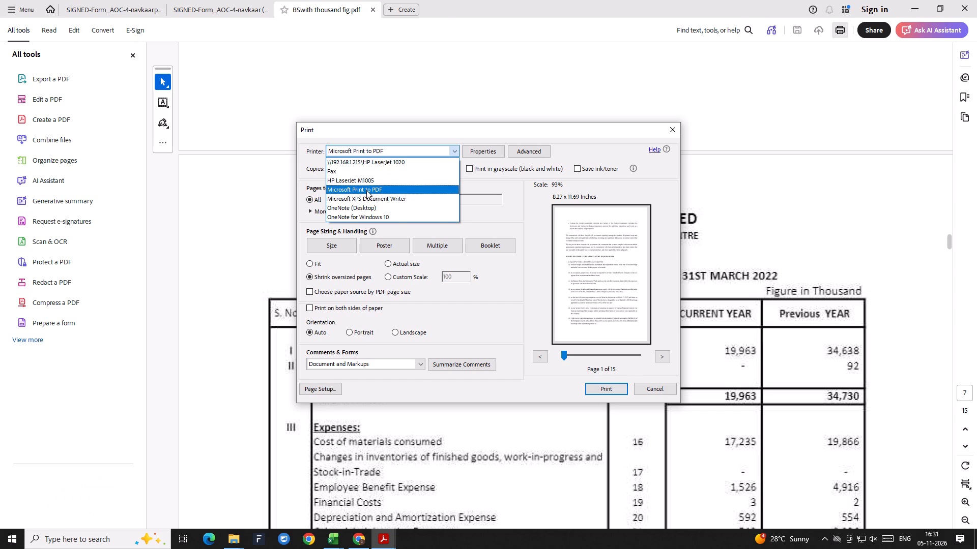
Start the print to PDF and save the output in the Downloads folder under the file name Navkar BS.
{"action": "left_click", "coordinate": [602, 385]}
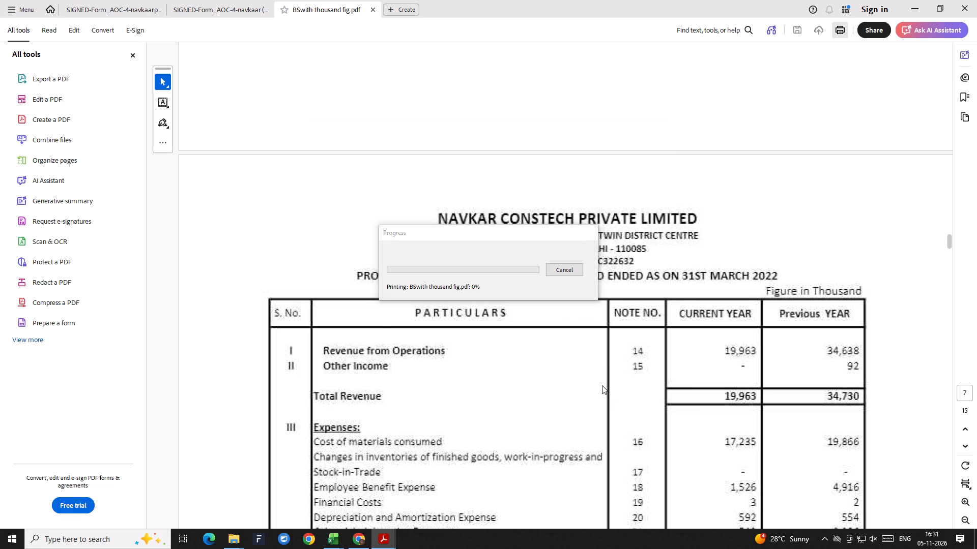
{"action": "left_click", "coordinate": [434, 362]}
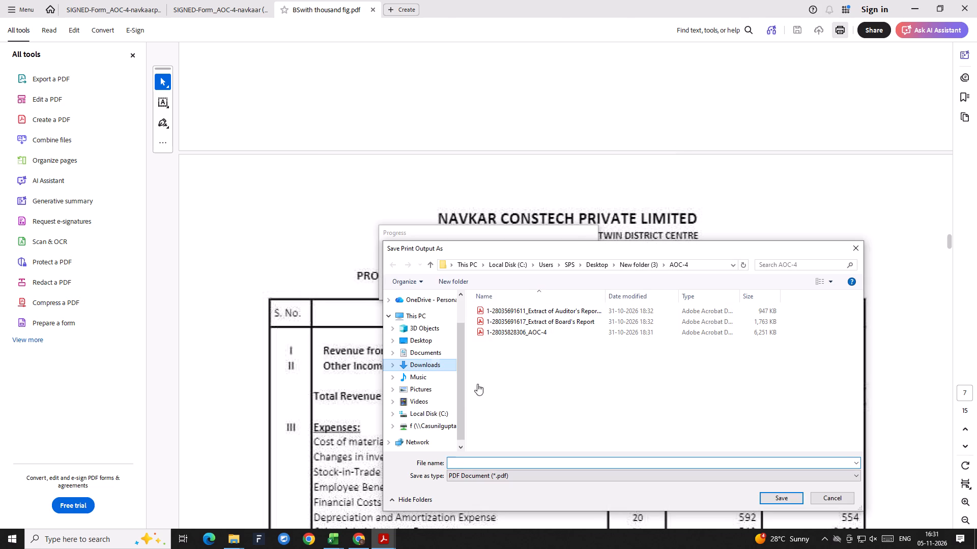
{"action": "left_click", "coordinate": [788, 495]}
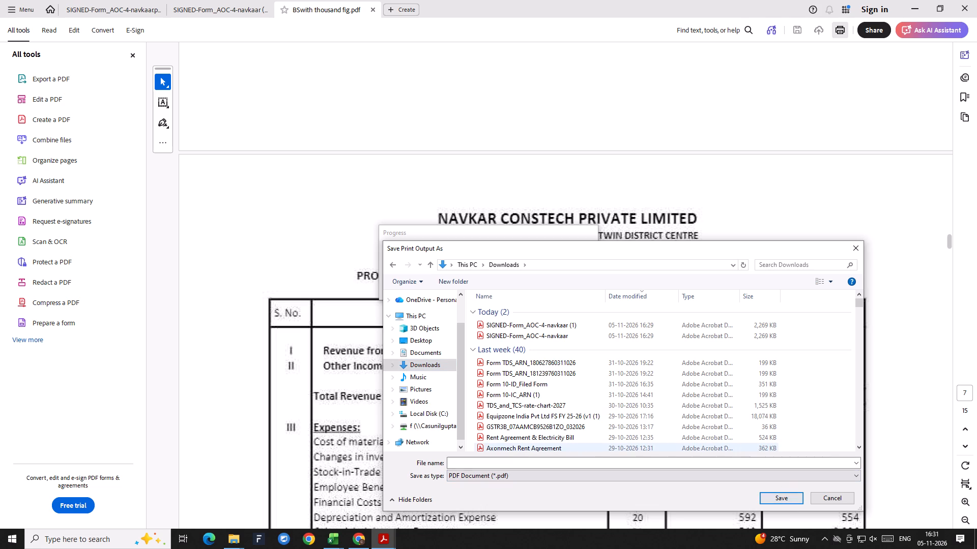
{"action": "left_click", "coordinate": [775, 499]}
{"action": "left_click", "coordinate": [791, 500]}
{"action": "left_click", "coordinate": [597, 461]}
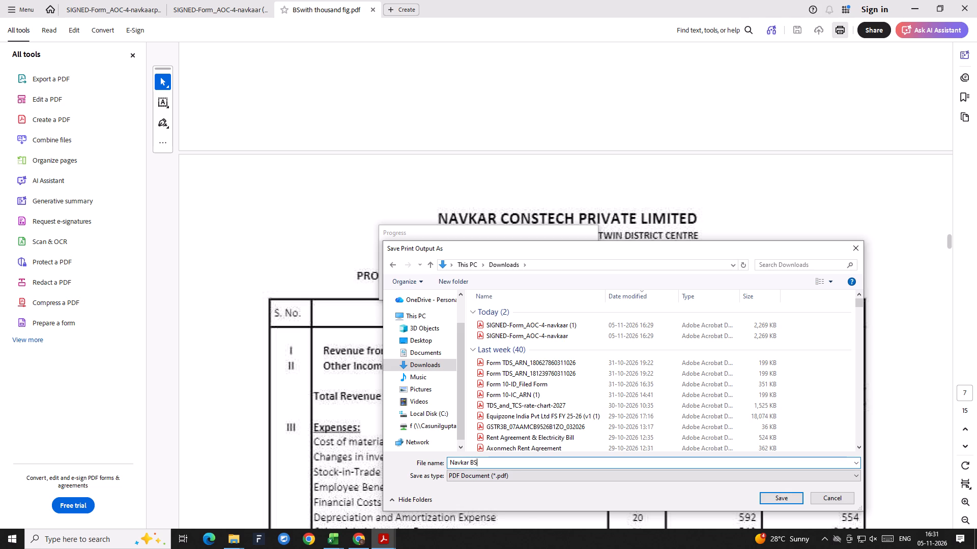
{"action": "left_click", "coordinate": [782, 498]}
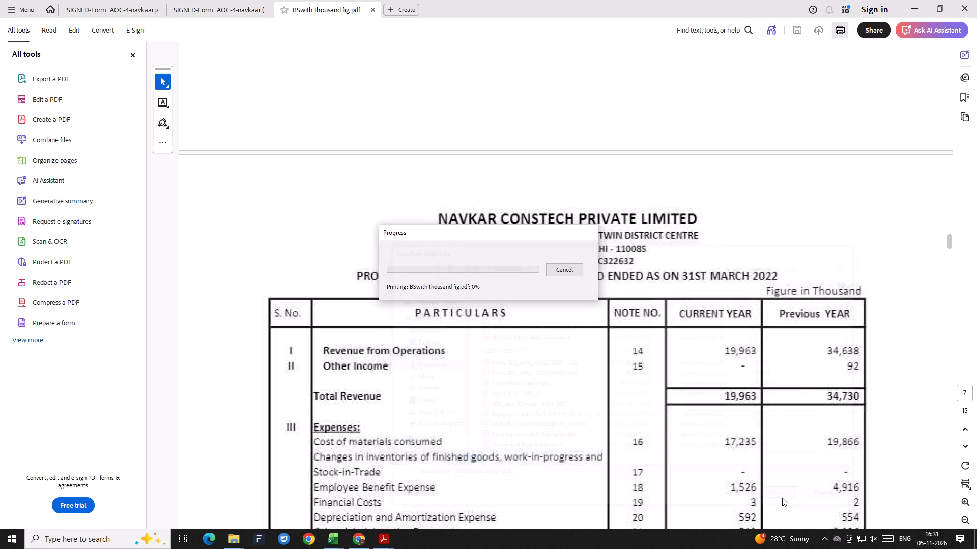